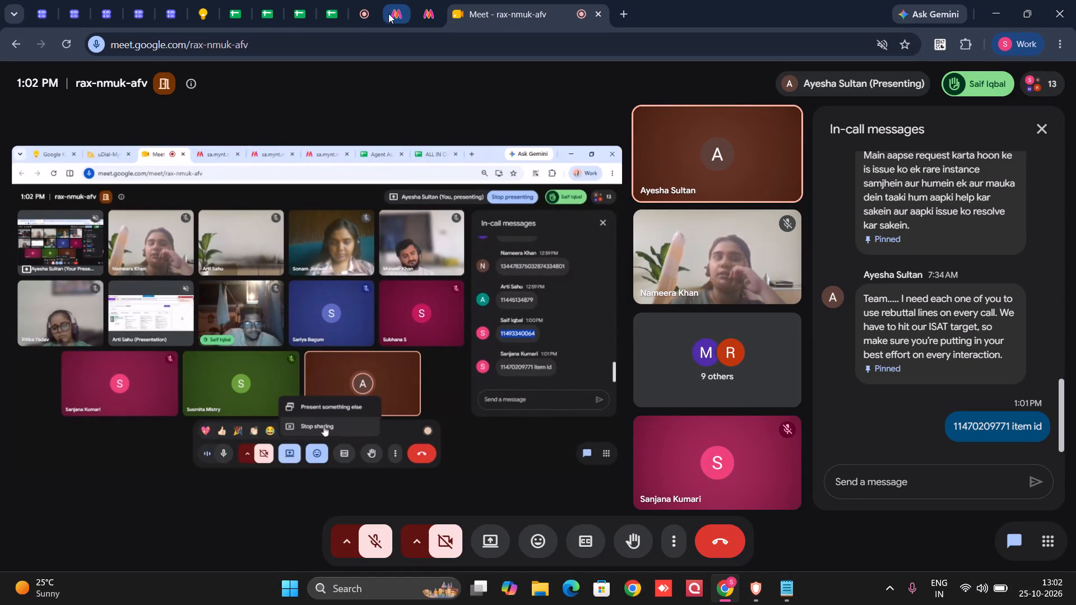
# Switch to UDialCRM and put the active Startek_Kolkata_General customer call on hold.
pyautogui.click(367, 18)
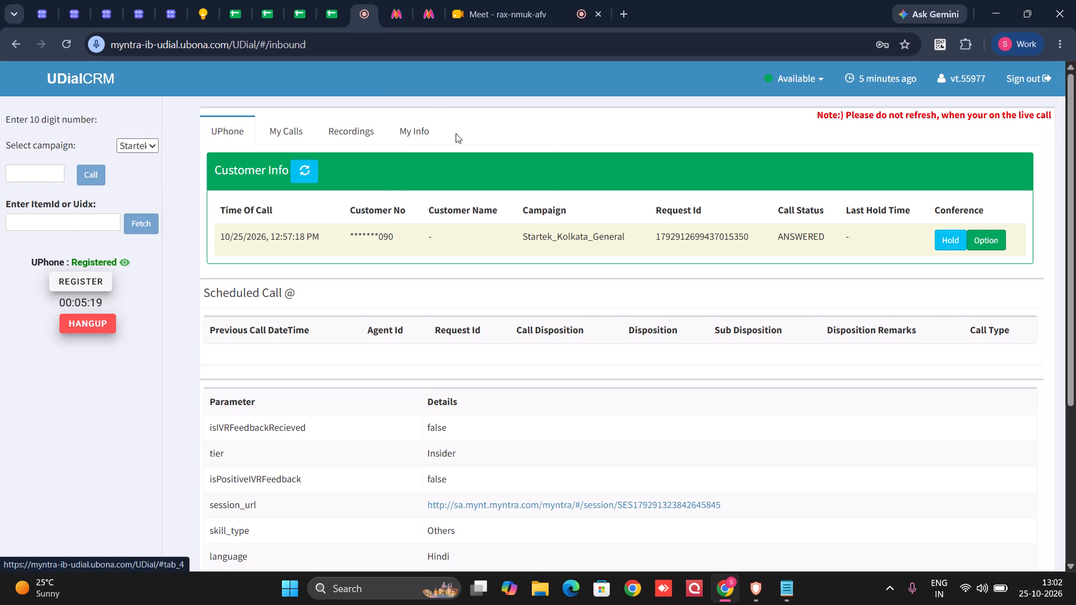
pyautogui.click(945, 239)
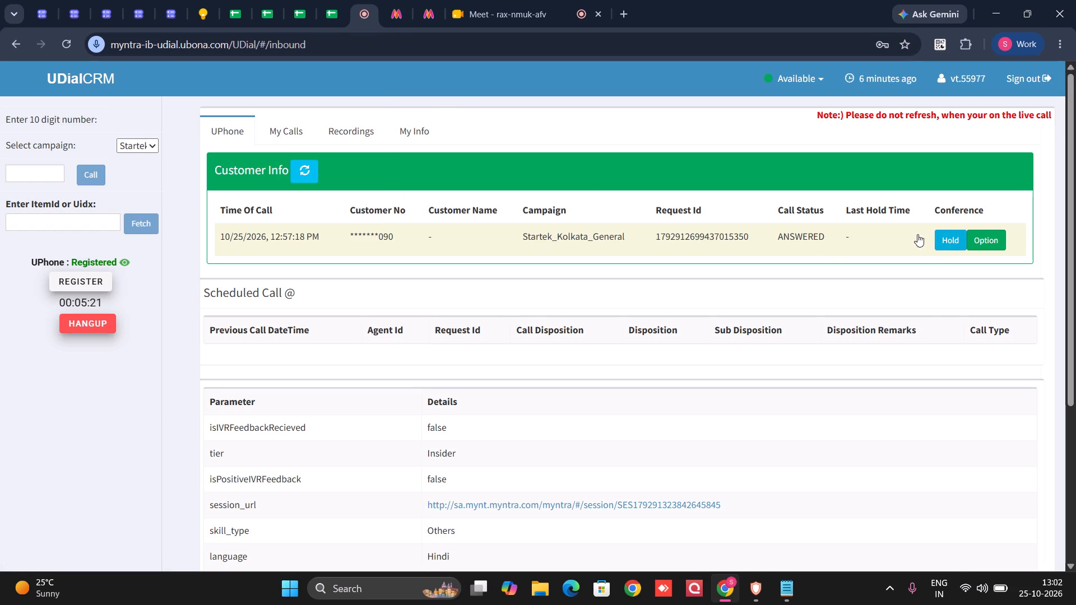
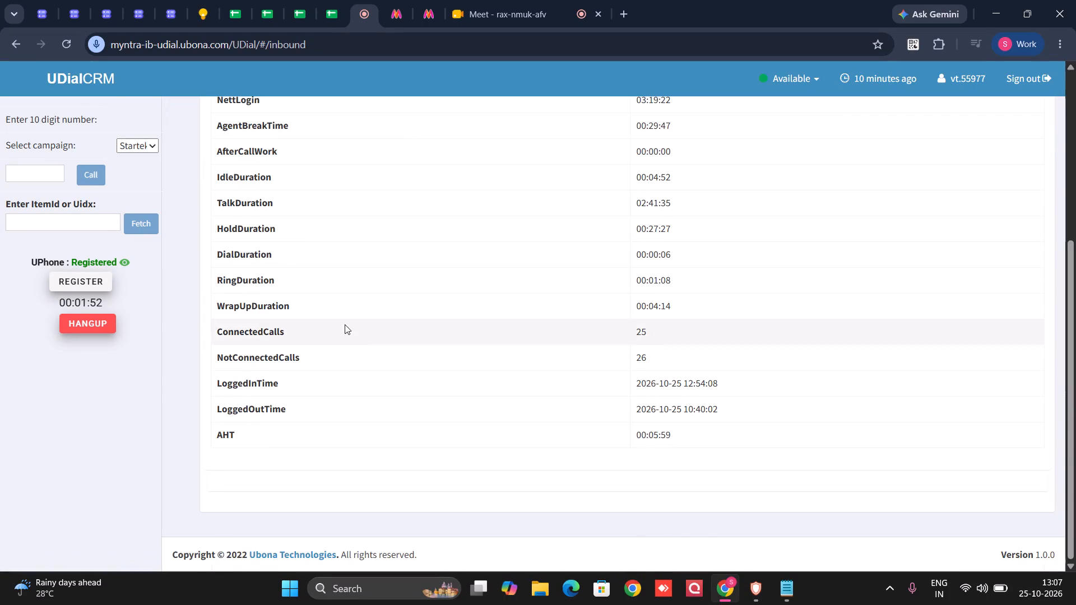
# Return from the agent statistics to the UPhone view to check the held Startek_Kolkata_General call's customer information.
pyautogui.scroll(6, 345, 324)
pyautogui.click(227, 126)
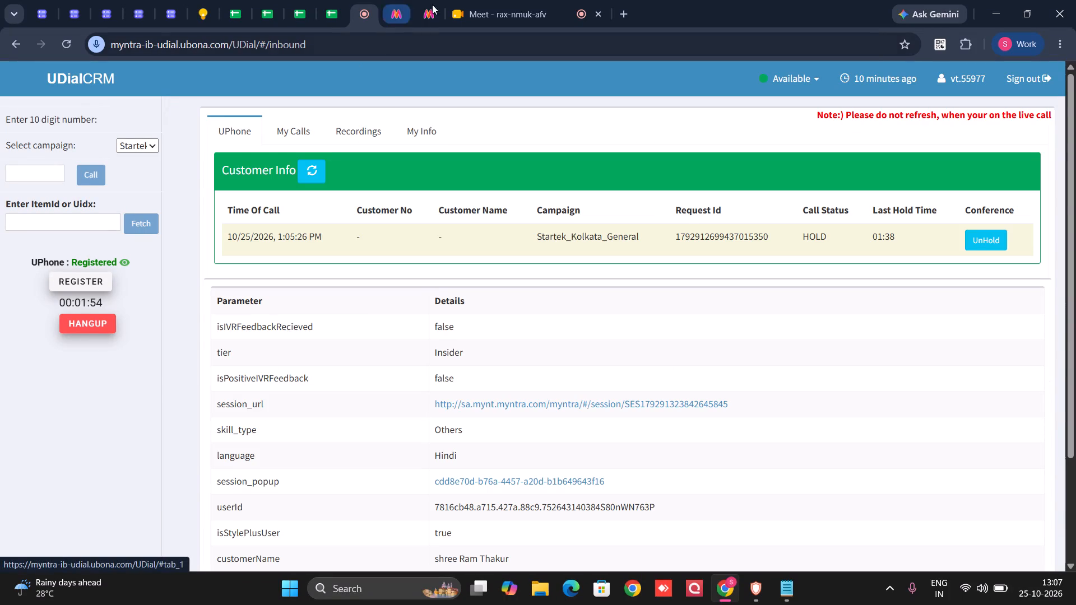
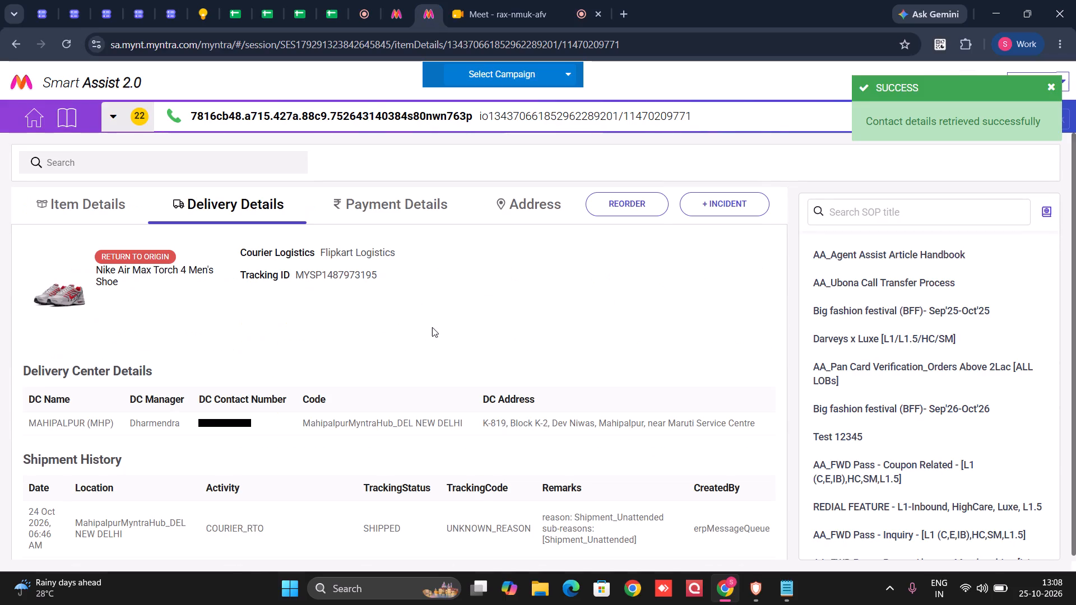
# Review the delivery centre details and shipment history of the Nike Air Max Torch 4 shoe, and return to its item details.
pyautogui.scroll(-1, 434, 430)
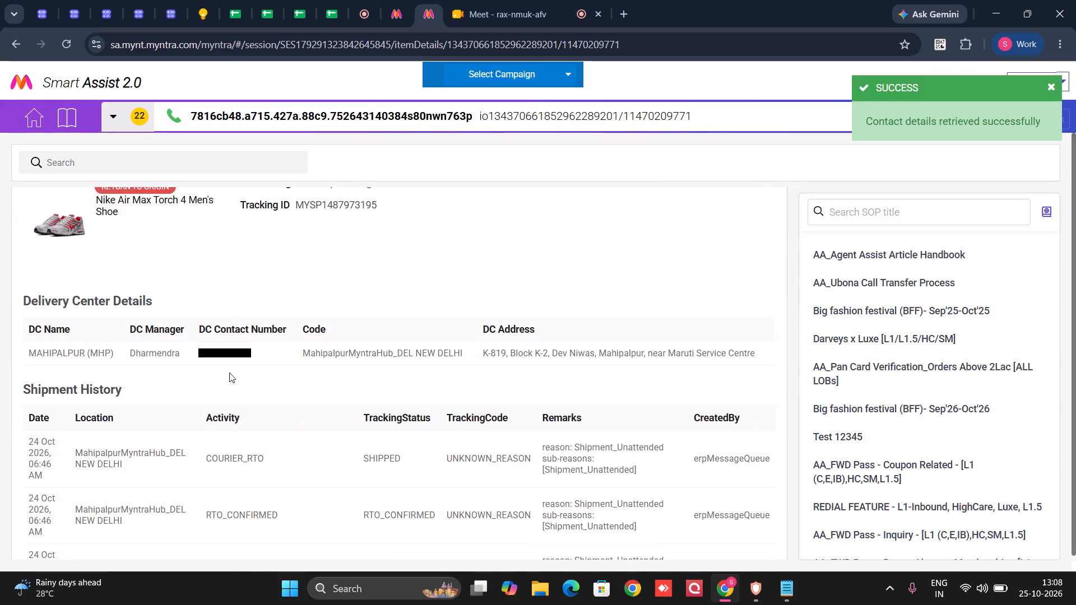
pyautogui.scroll(3, 219, 373)
pyautogui.click(84, 347)
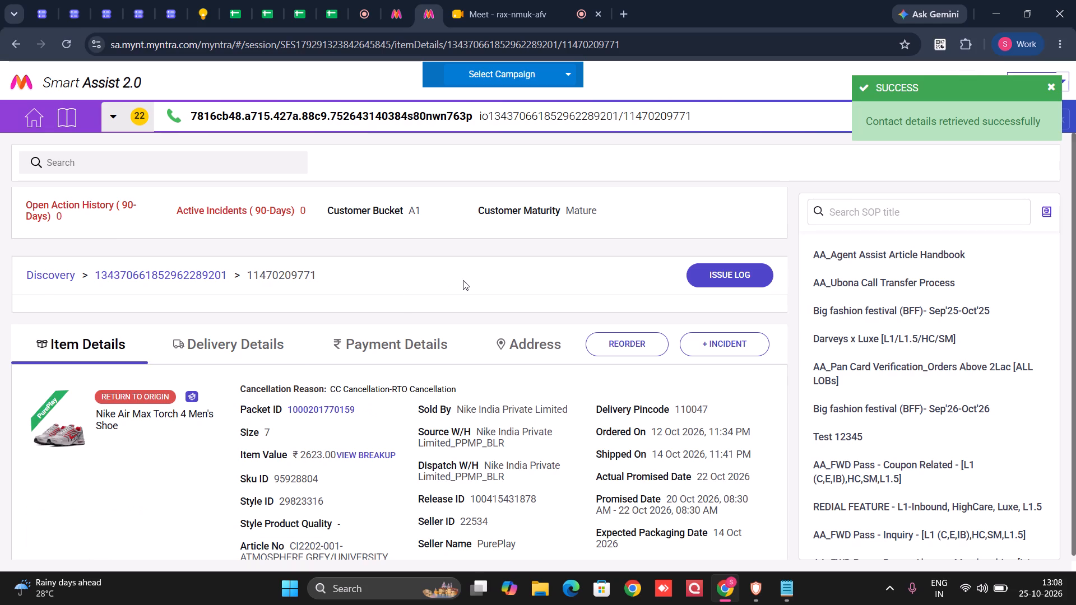
pyautogui.scroll(3, 463, 280)
# Compare the customer's profile and all-orders overview with the item details page of the Nike Air Max Torch 4 shoe.
pyautogui.click(397, 19)
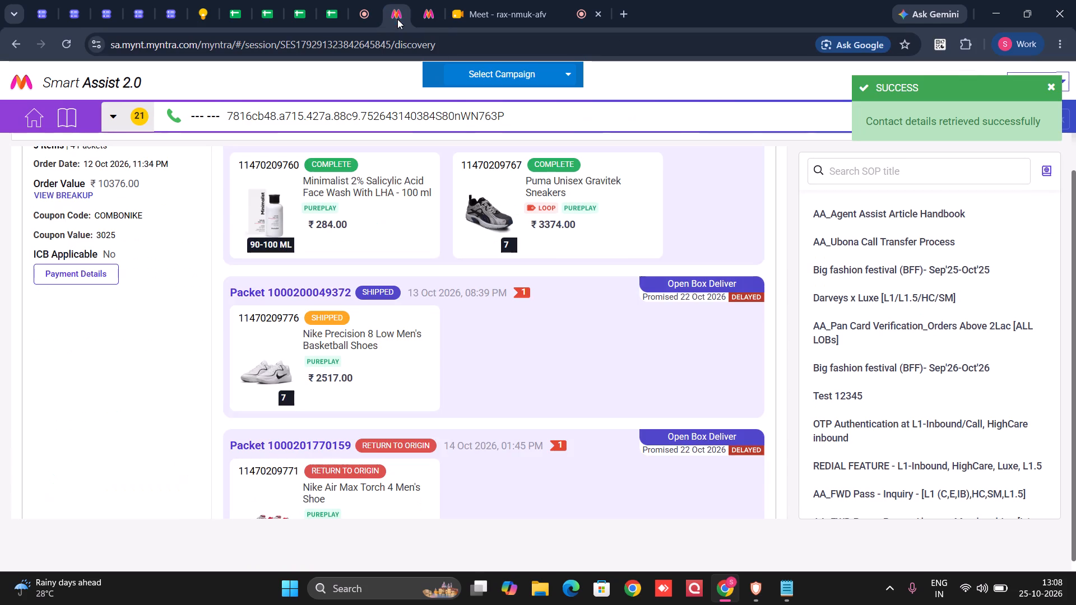
pyautogui.click(424, 11)
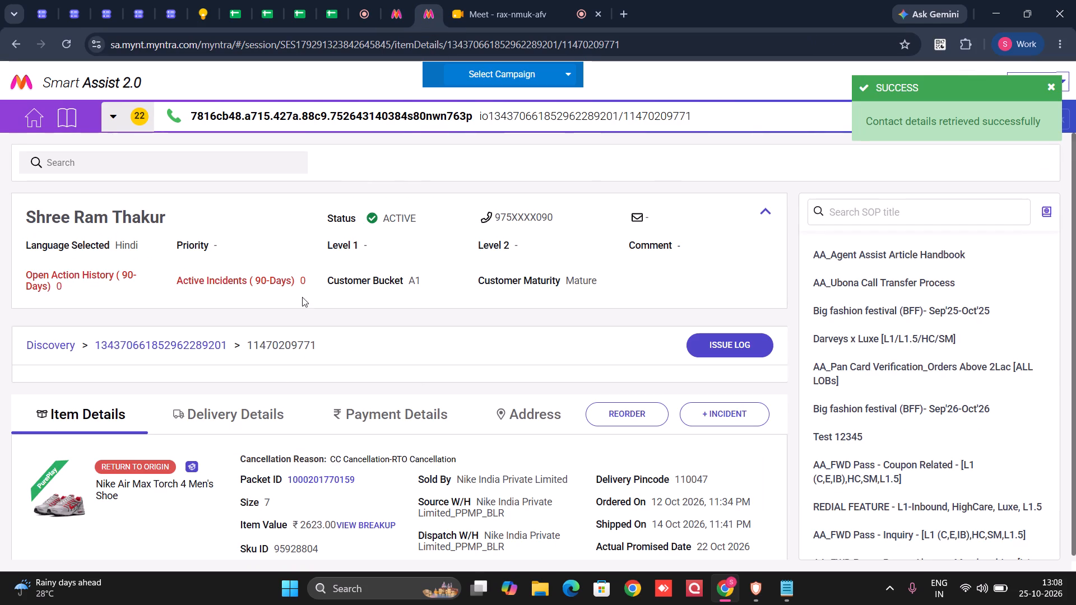
pyautogui.click(403, 11)
pyautogui.scroll(10, 403, 383)
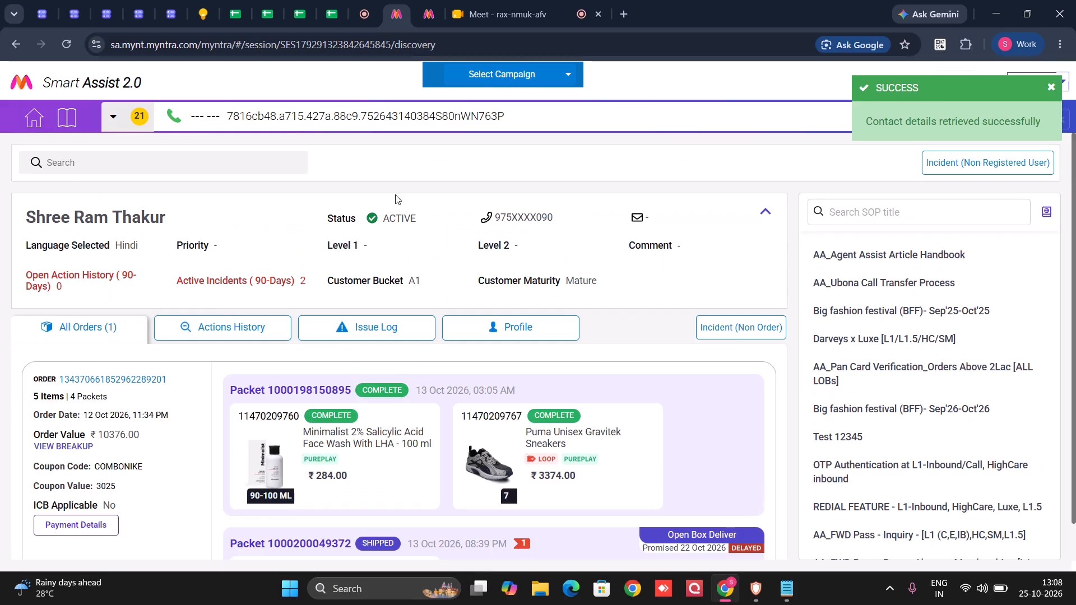
pyautogui.click(433, 12)
pyautogui.scroll(-1, 452, 335)
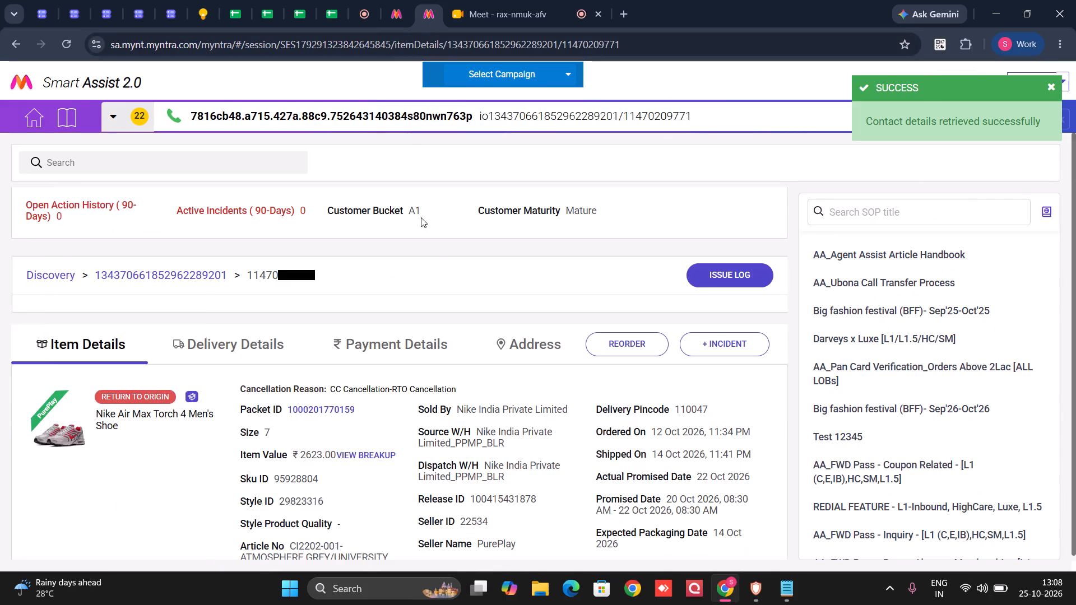
pyautogui.scroll(1, 410, 148)
pyautogui.click(392, 8)
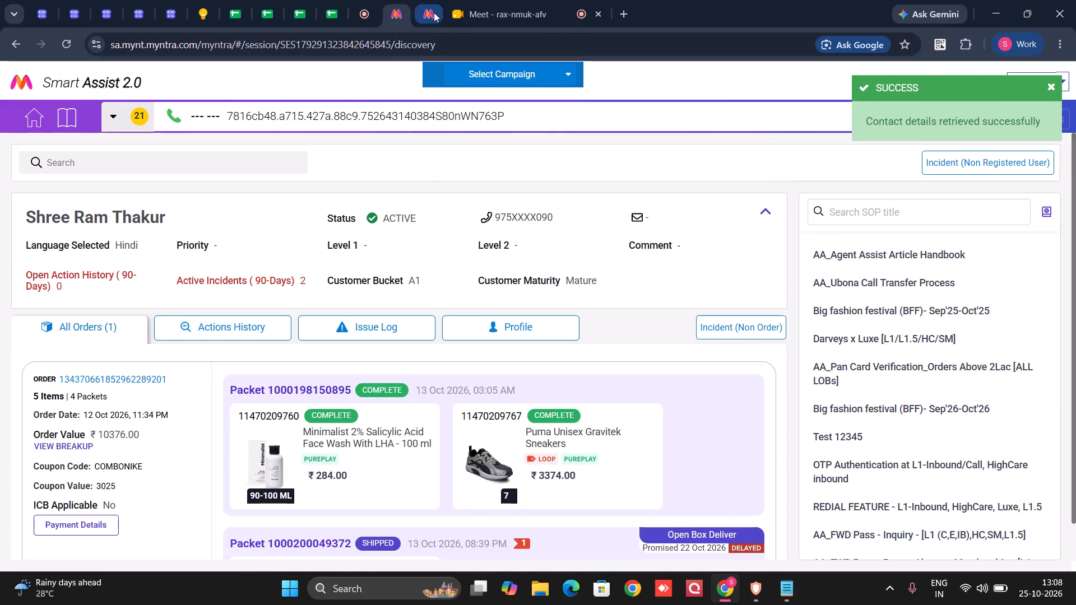
pyautogui.click(434, 12)
# Examine the payment details and PPS refund logs of the Nike Air Max Torch 4 shoe.
pyautogui.scroll(-1, 423, 374)
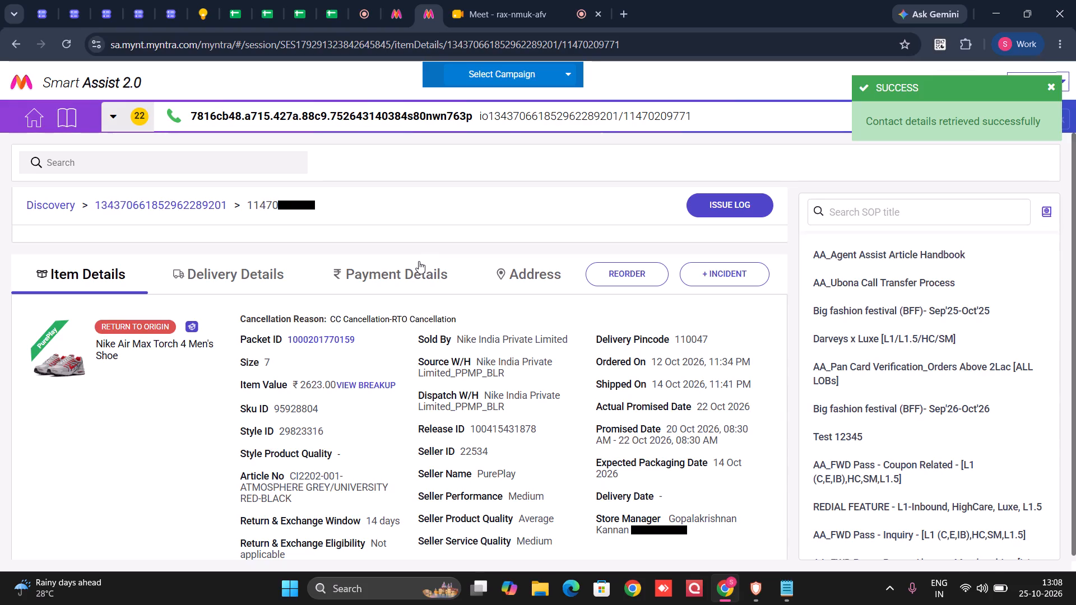
pyautogui.click(382, 277)
pyautogui.scroll(-3, 328, 405)
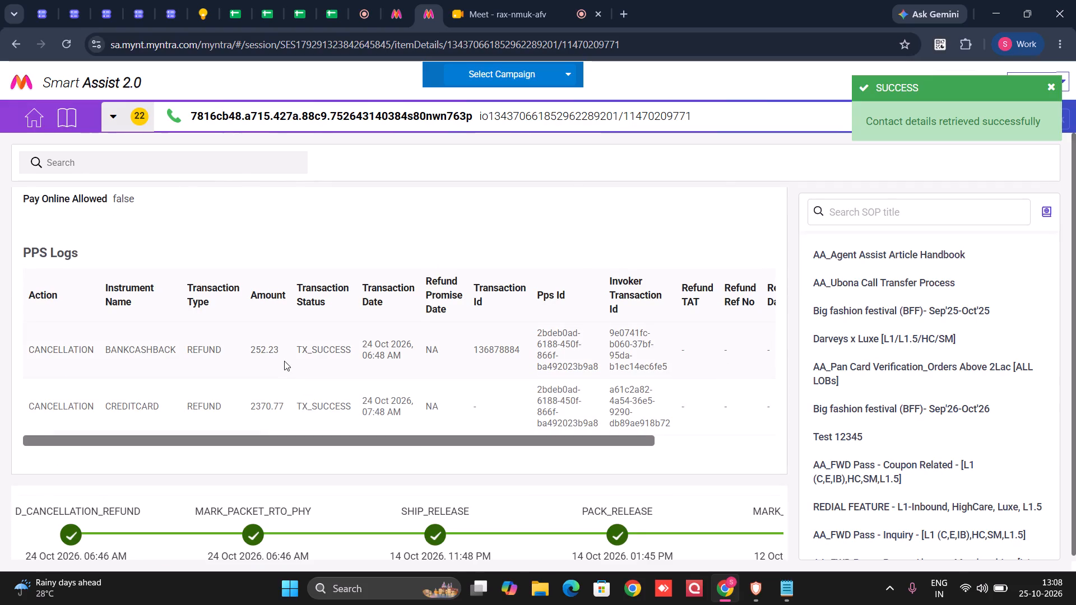
pyautogui.scroll(4, 259, 374)
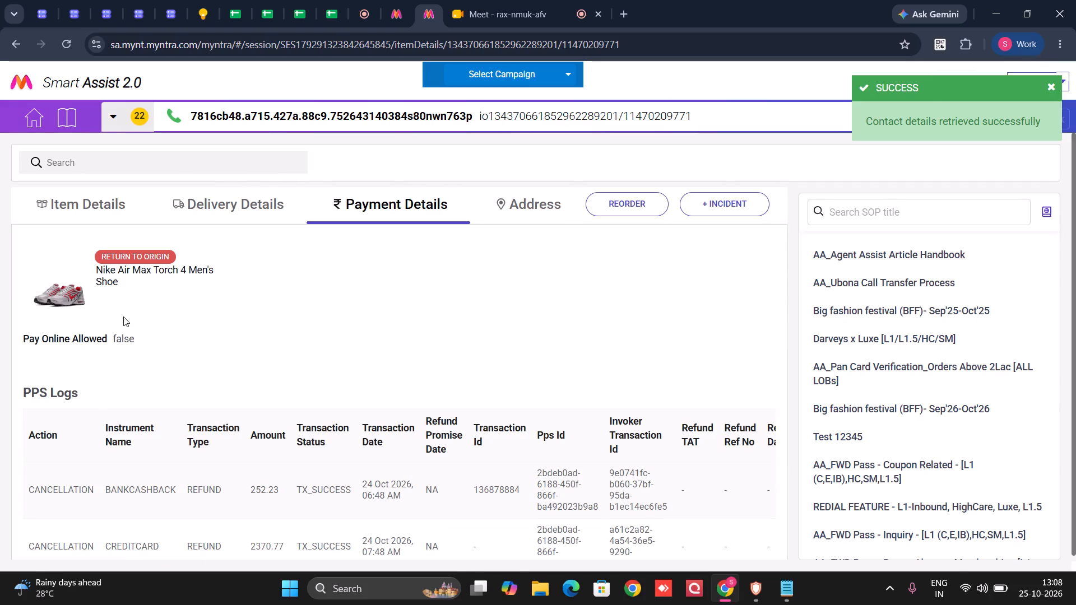
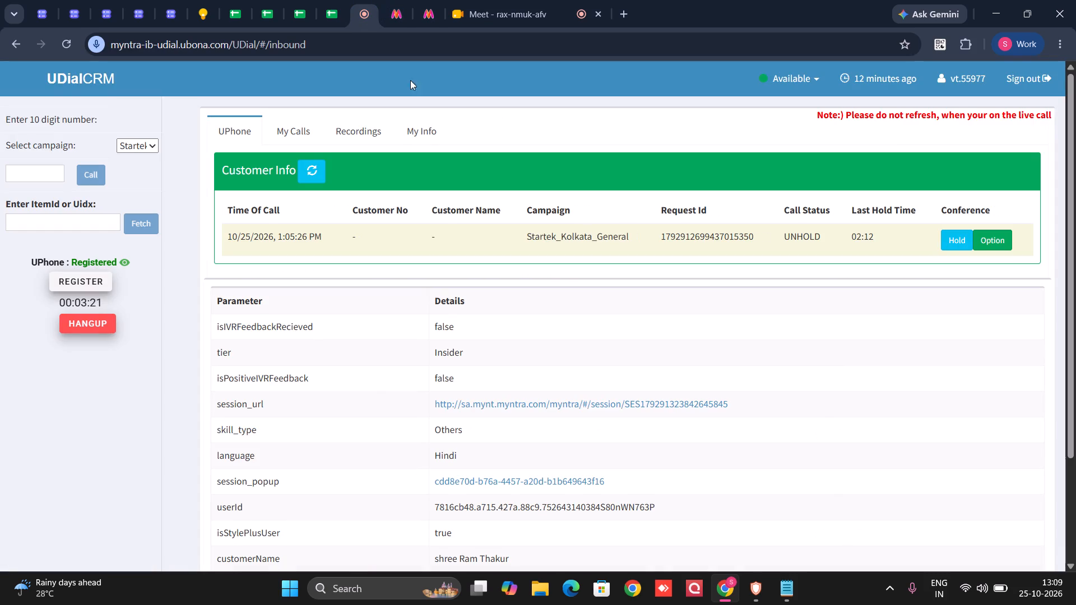
# Refresh the agent's call statistics in UDialCRM and return to the live call's customer information.
pyautogui.click(420, 137)
pyautogui.click(234, 176)
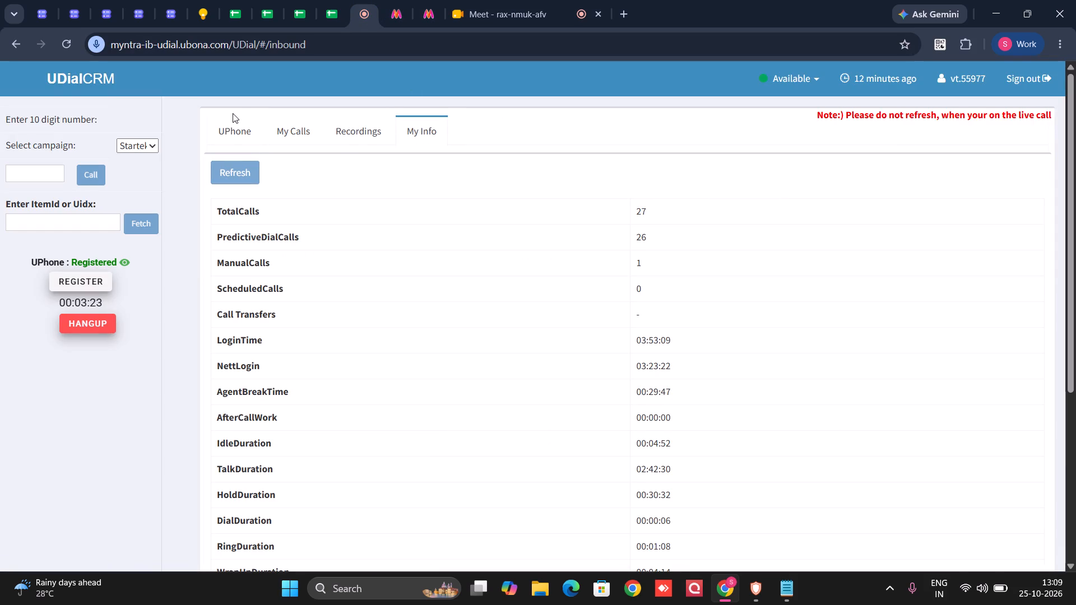
pyautogui.click(233, 113)
pyautogui.click(238, 133)
# Switch to Smart Assist 2.0 and review the delivery centre and shipment history of the Nike Air Max Torch 4 shoe, ending on its item details.
pyautogui.click(428, 10)
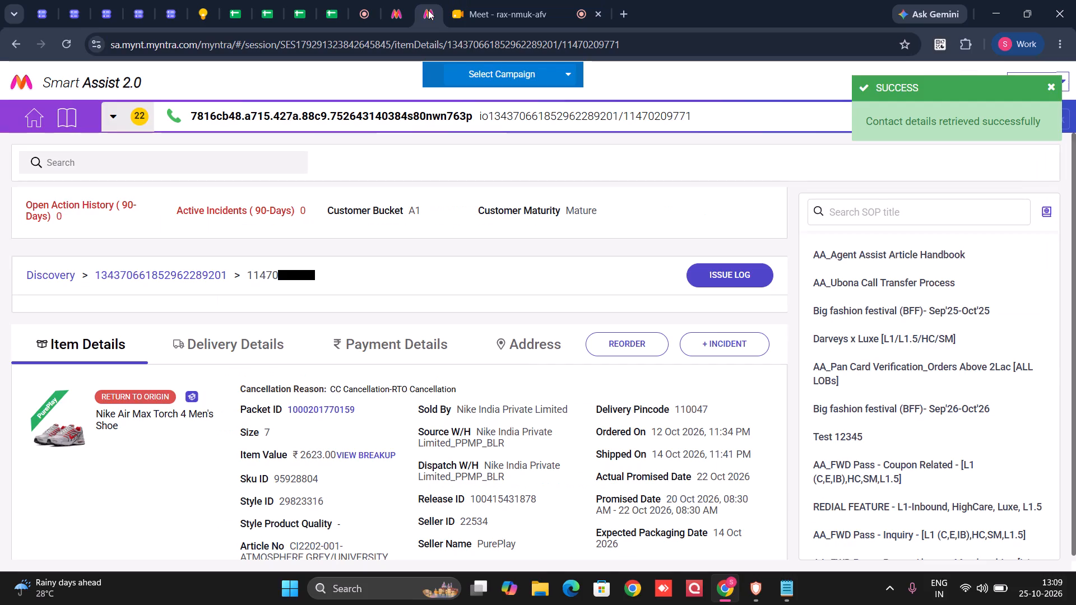
pyautogui.scroll(-1, 537, 369)
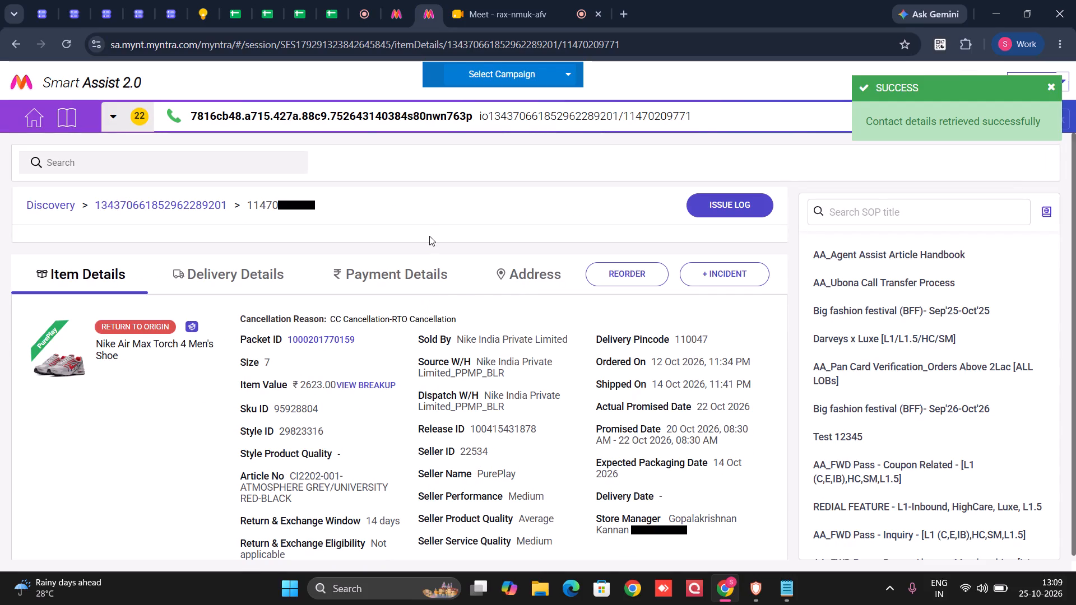
pyautogui.click(249, 287)
pyautogui.scroll(-2, 296, 327)
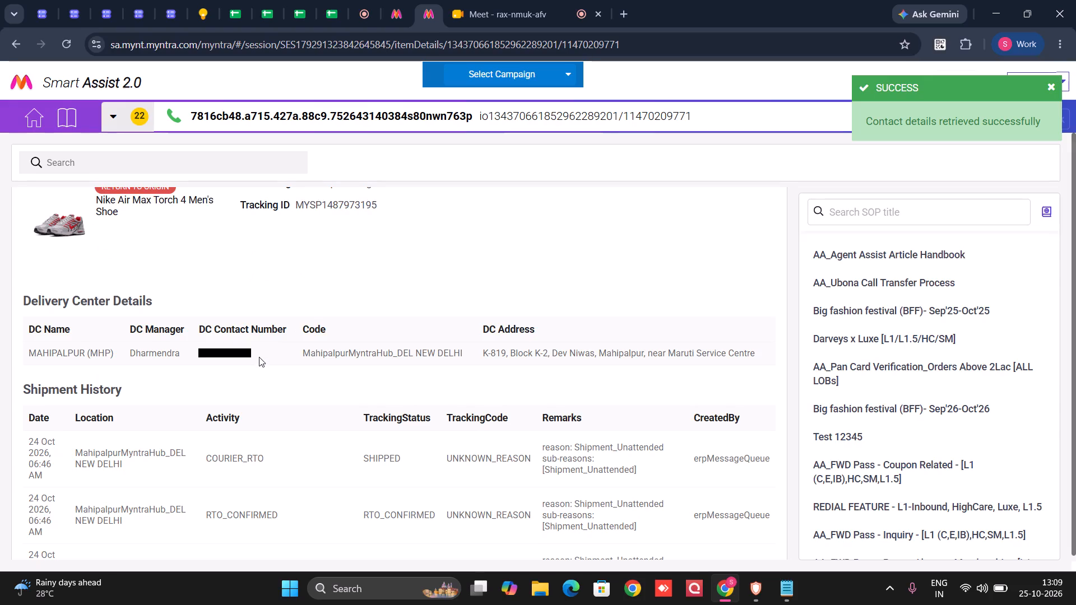
pyautogui.scroll(-2, 259, 357)
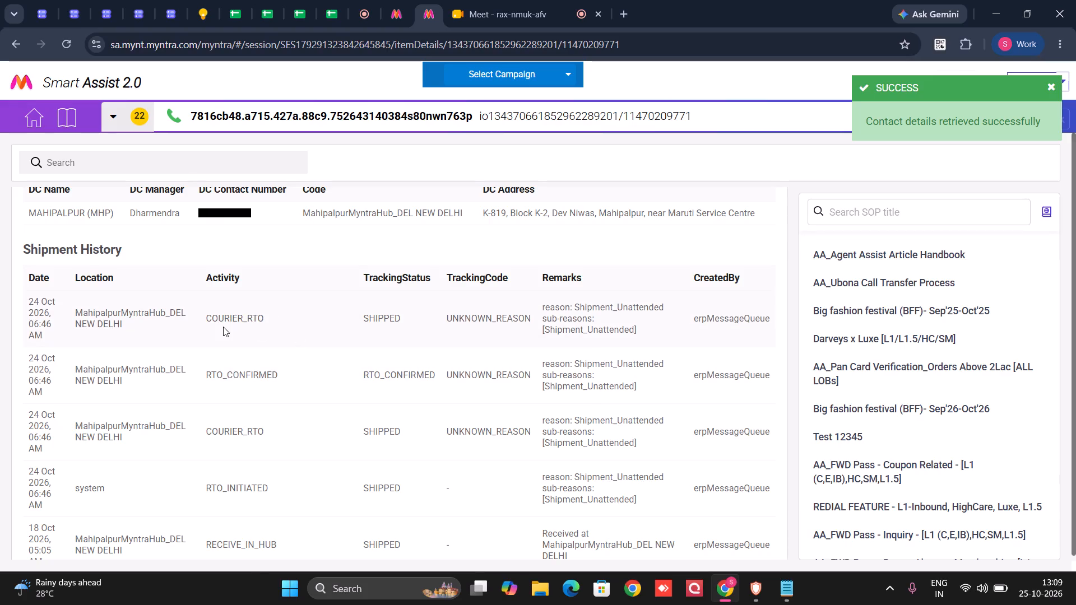
pyautogui.scroll(5, 223, 327)
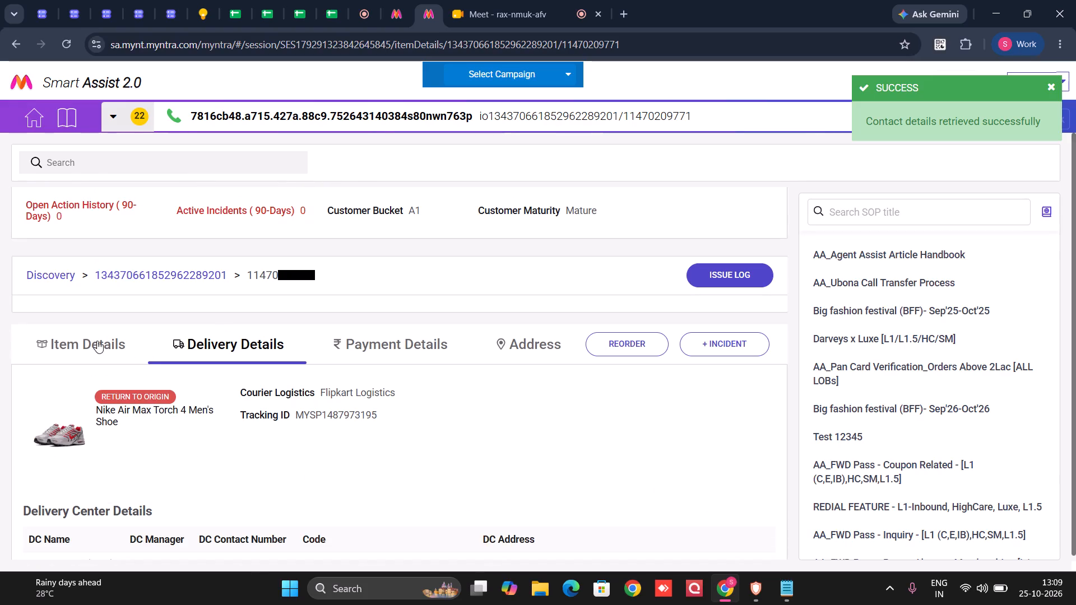
pyautogui.click(77, 342)
pyautogui.scroll(2, 502, 305)
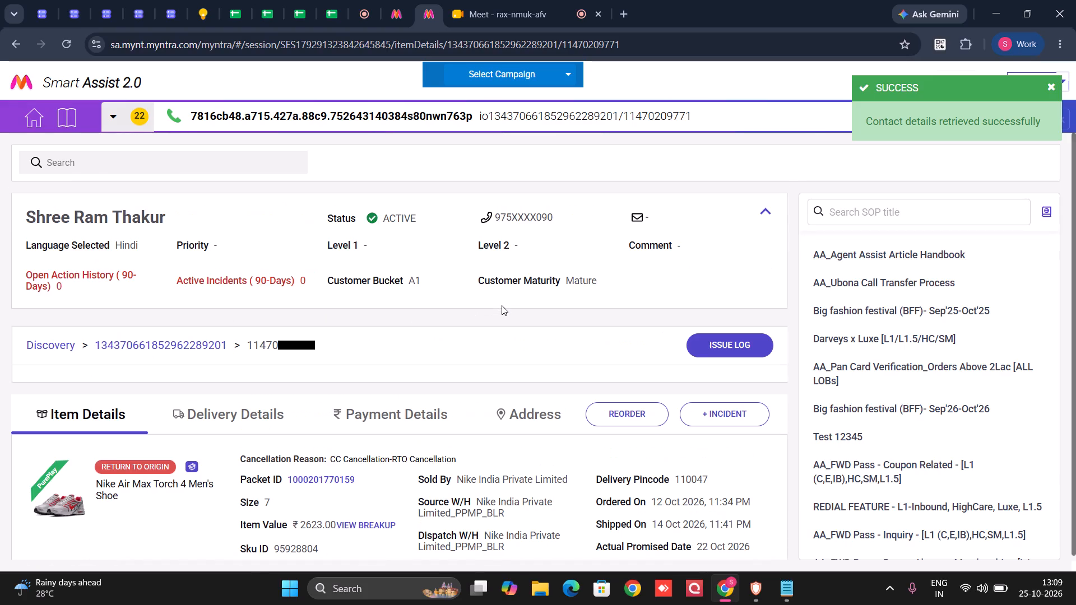
pyautogui.scroll(1, 502, 305)
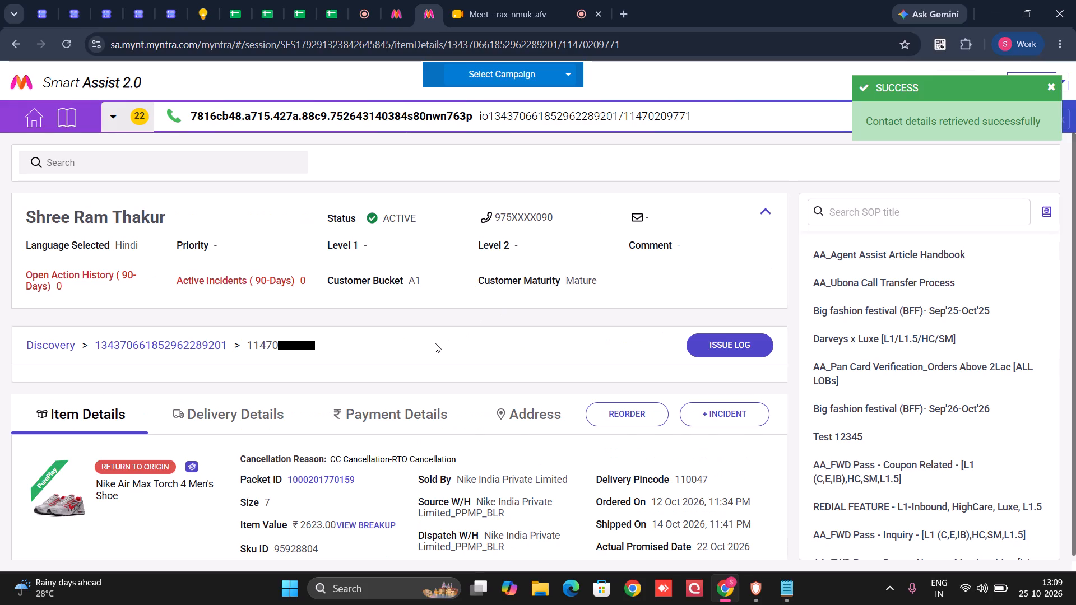
pyautogui.scroll(-1, 435, 347)
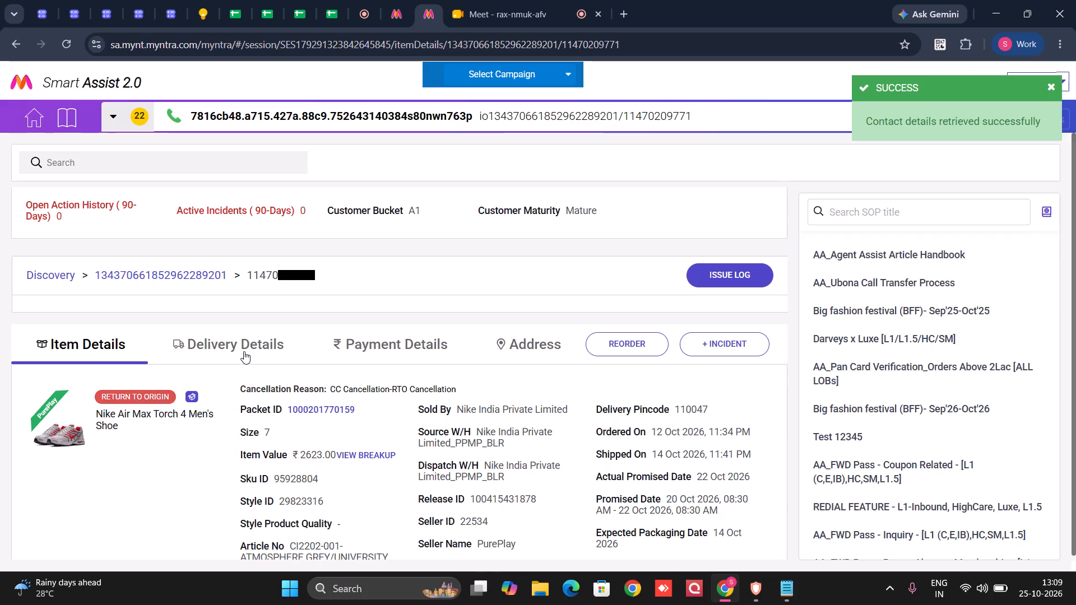
# Examine the statuses and promised dates of every packet in the customer's all-orders overview, cross-checking against the Nike Air Max Torch 4 item page.
pyautogui.click(398, 11)
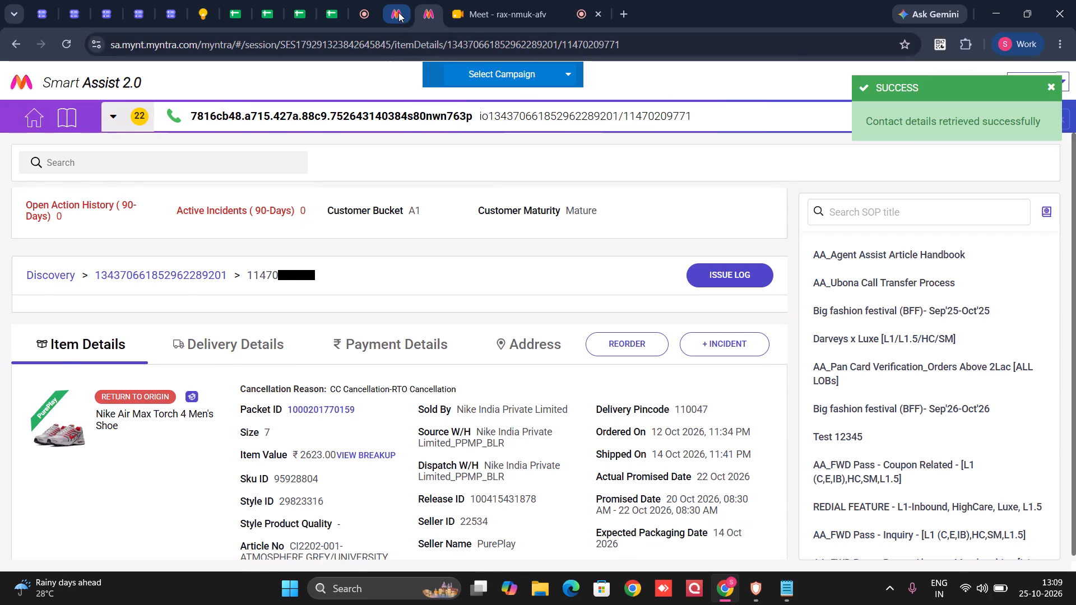
pyautogui.click(398, 13)
pyautogui.scroll(-2, 505, 473)
pyautogui.scroll(-1, 488, 366)
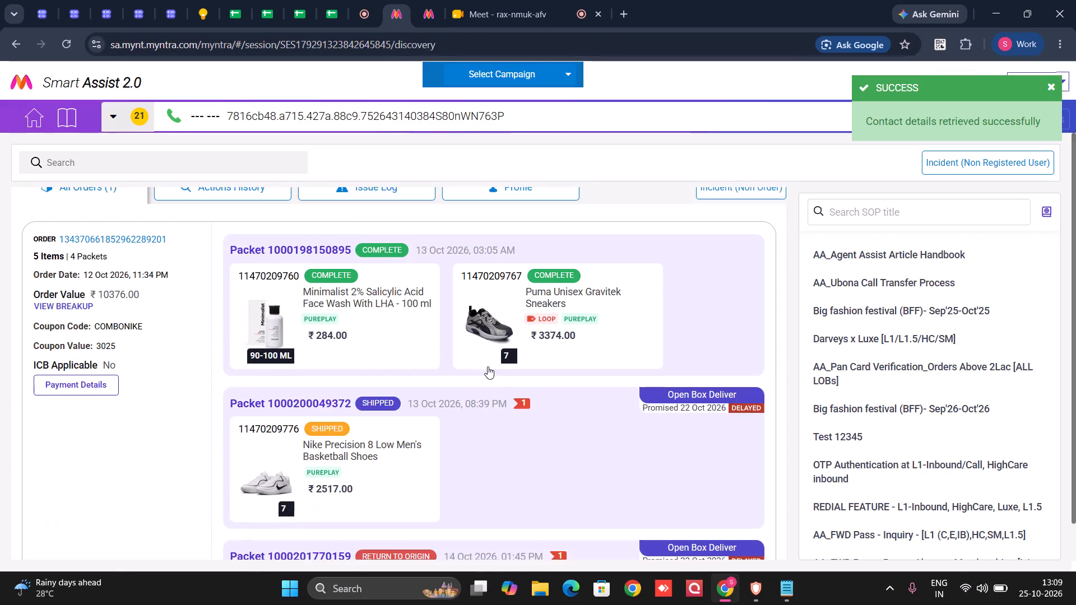
pyautogui.scroll(-4, 480, 359)
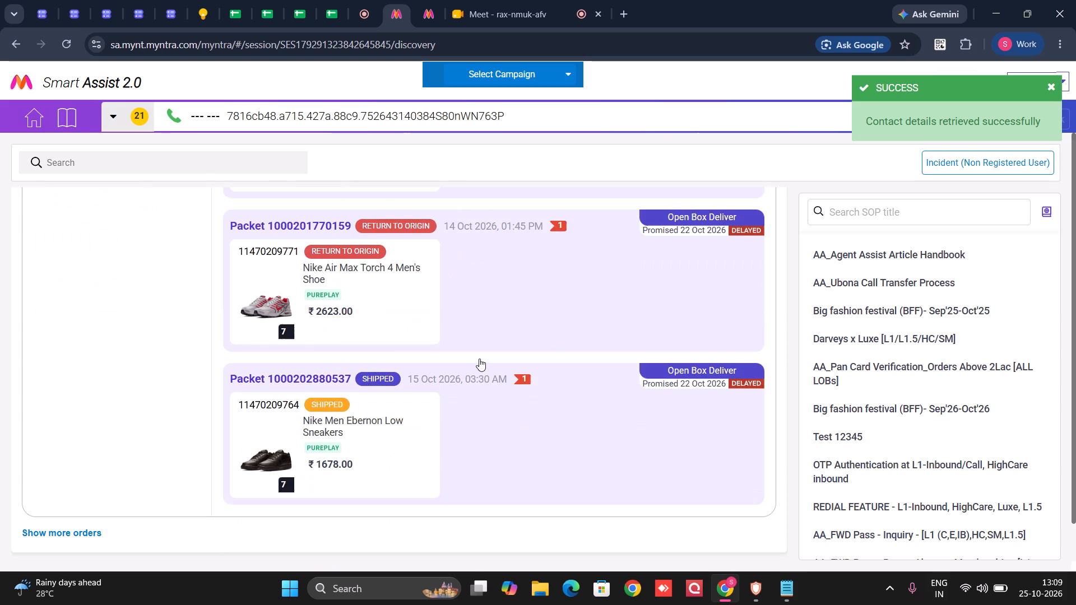
pyautogui.scroll(2, 466, 350)
pyautogui.scroll(-1, 466, 350)
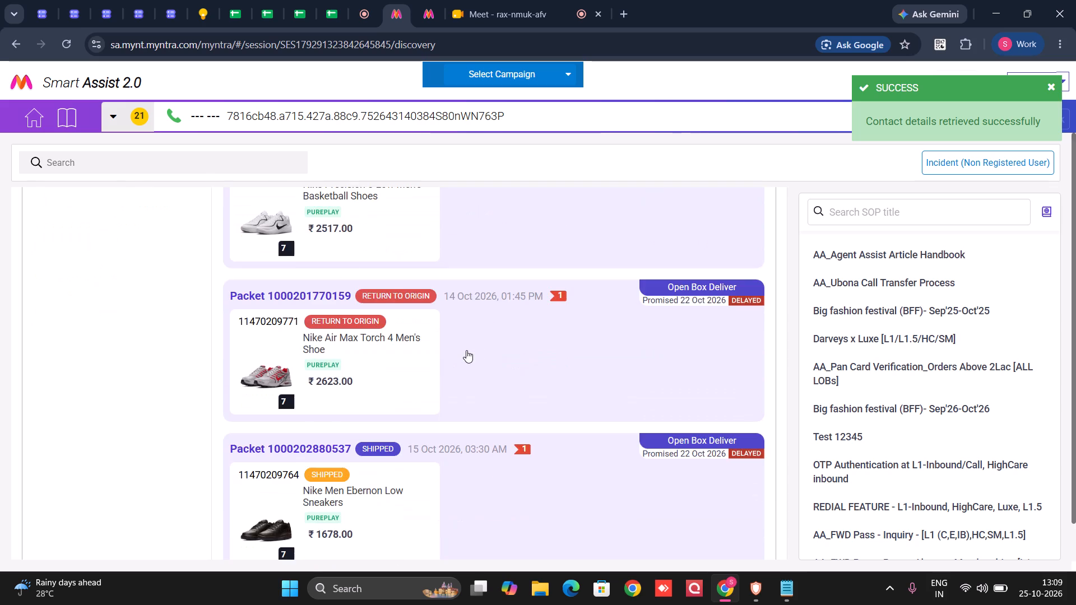
pyautogui.scroll(-1, 466, 350)
pyautogui.scroll(3, 466, 350)
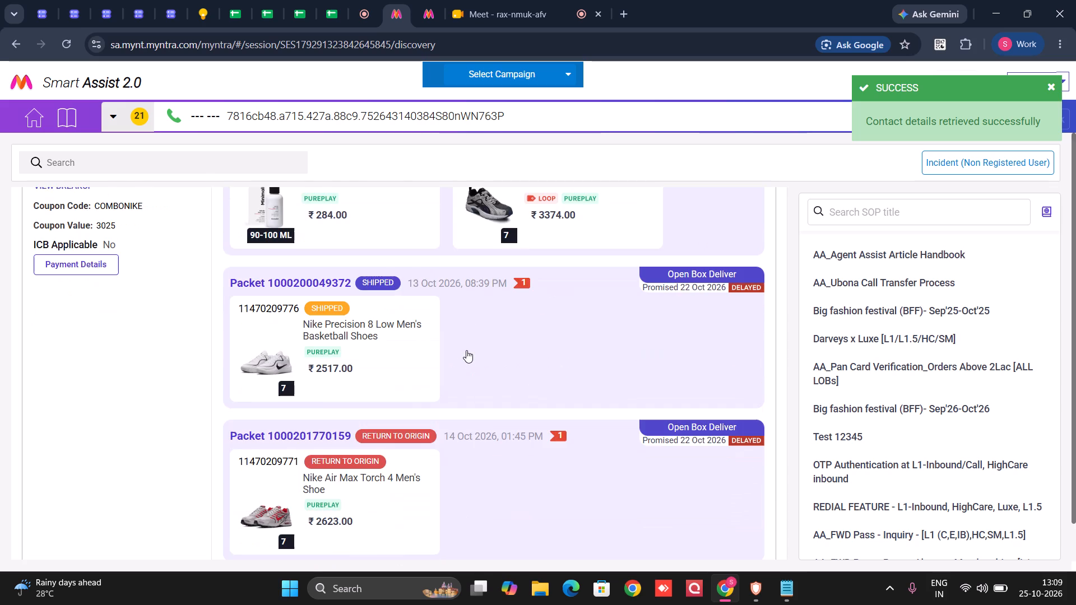
pyautogui.scroll(-1, 466, 350)
pyautogui.scroll(2, 466, 350)
pyautogui.scroll(-3, 466, 350)
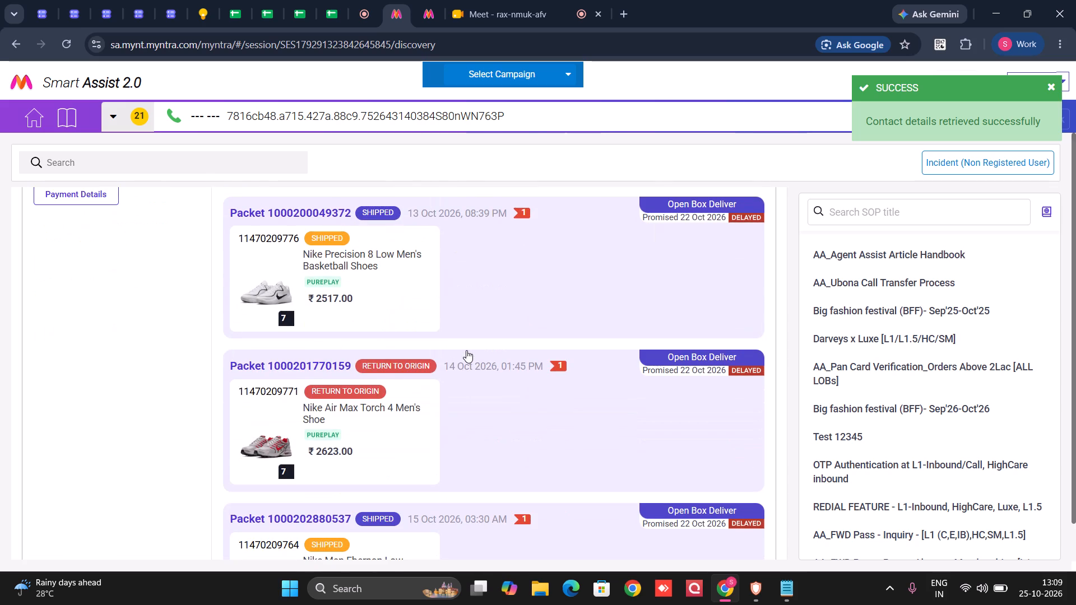
pyautogui.scroll(-1, 460, 343)
pyautogui.scroll(2, 457, 337)
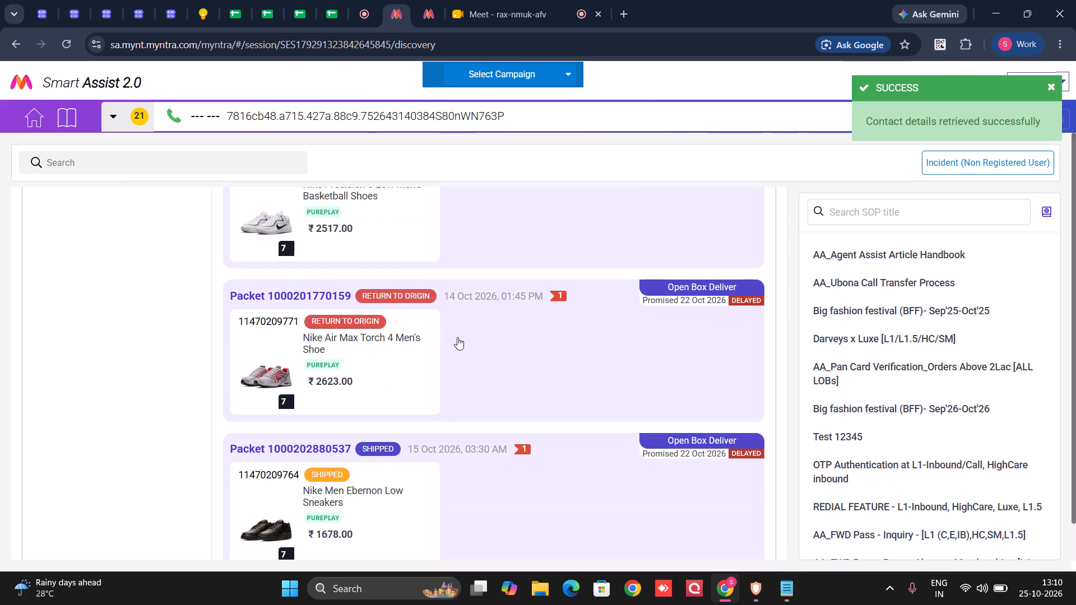
pyautogui.scroll(-2, 457, 341)
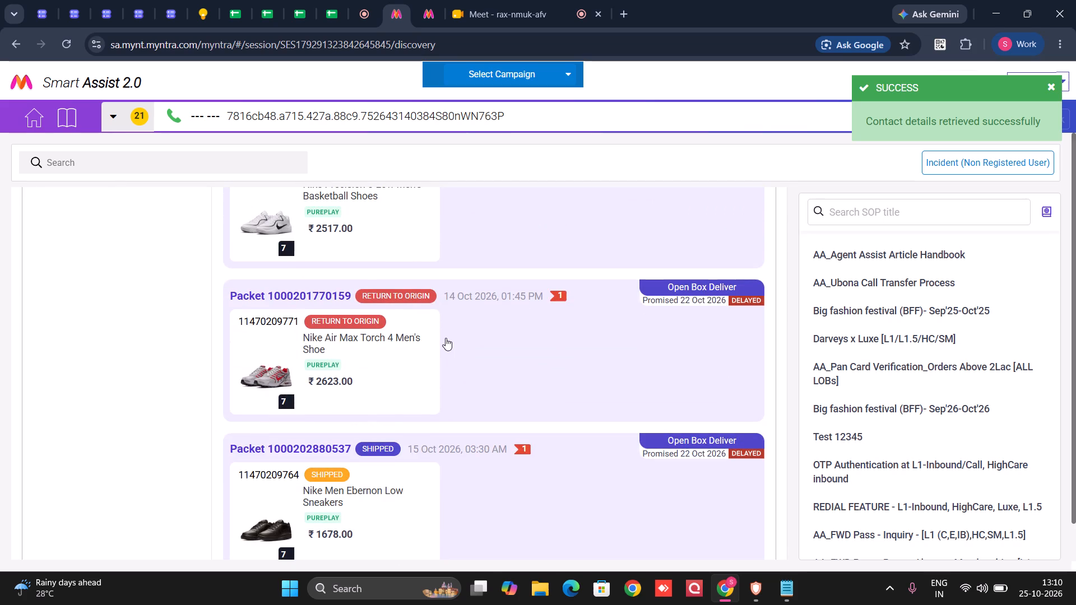
pyautogui.scroll(3, 446, 337)
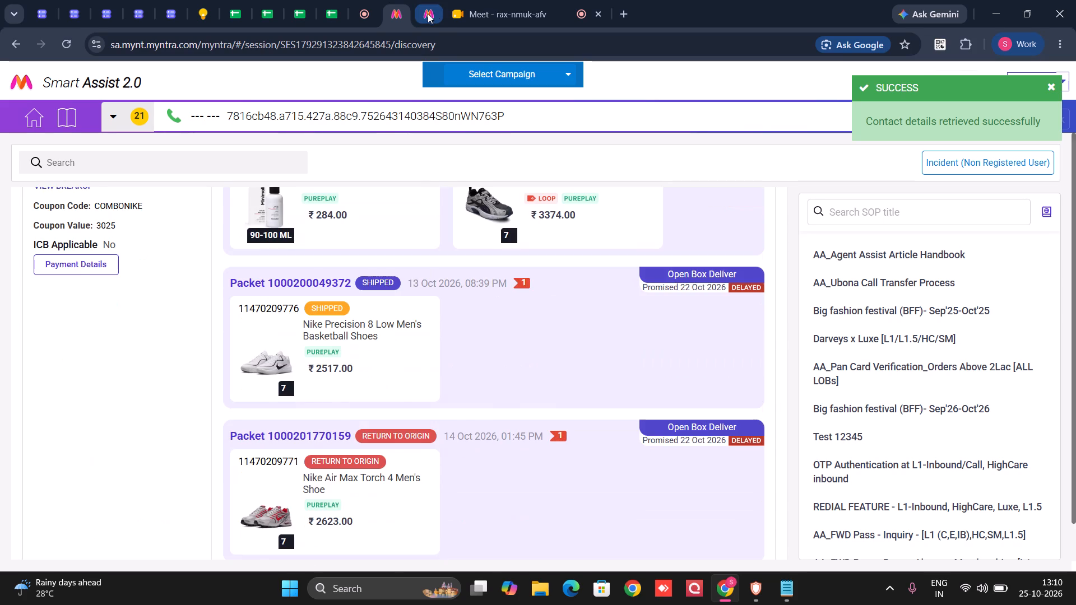
pyautogui.click(428, 13)
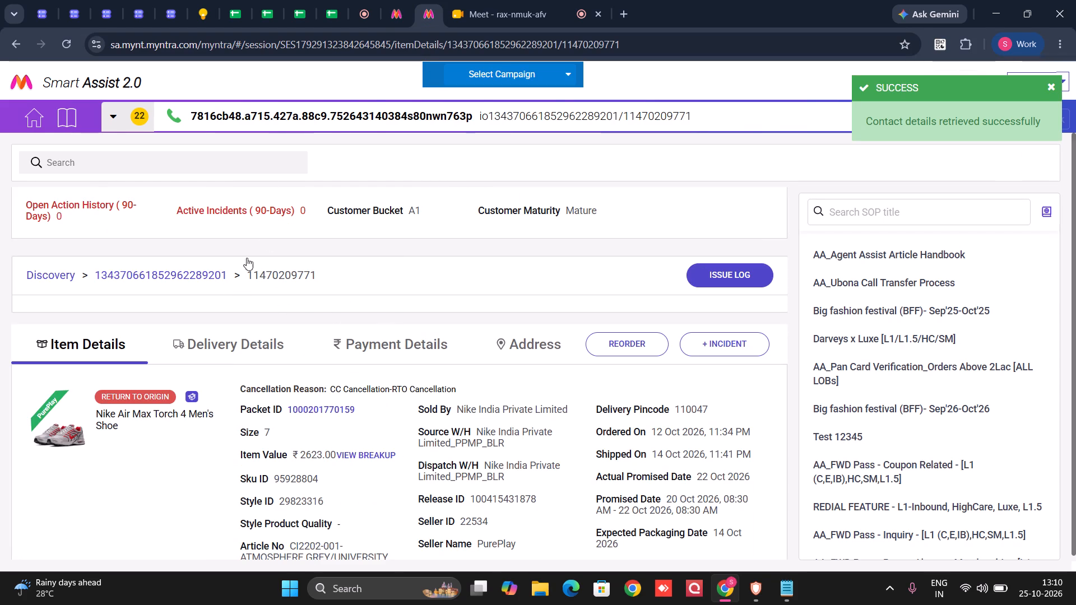
pyautogui.click(391, 15)
pyautogui.scroll(2, 495, 303)
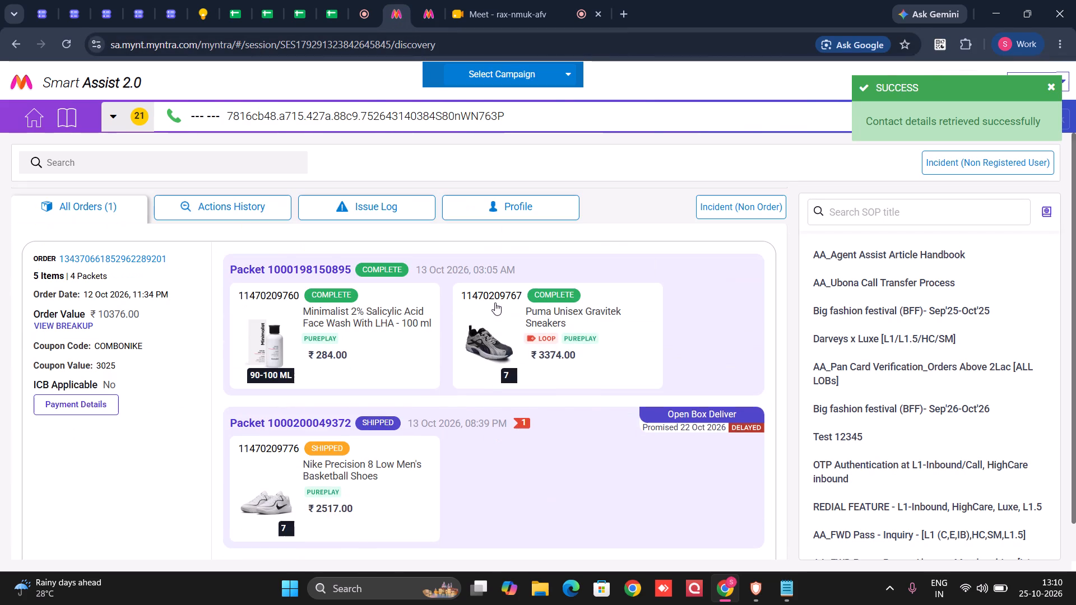
pyautogui.scroll(-3, 479, 285)
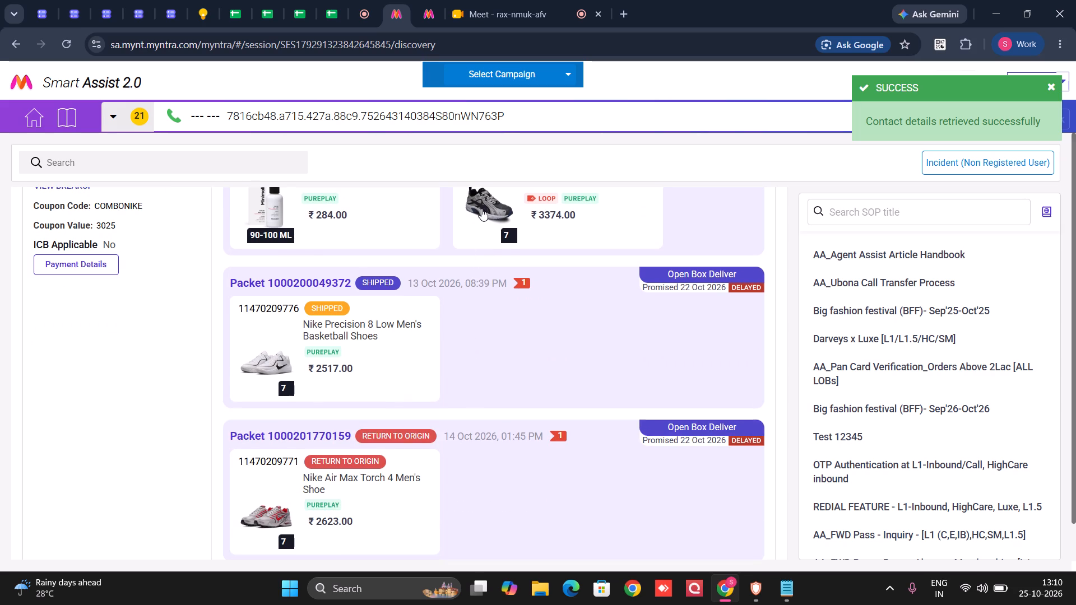
# Open the parent order's details page from the Nike Air Max Torch 4 item page.
pyautogui.click(428, 11)
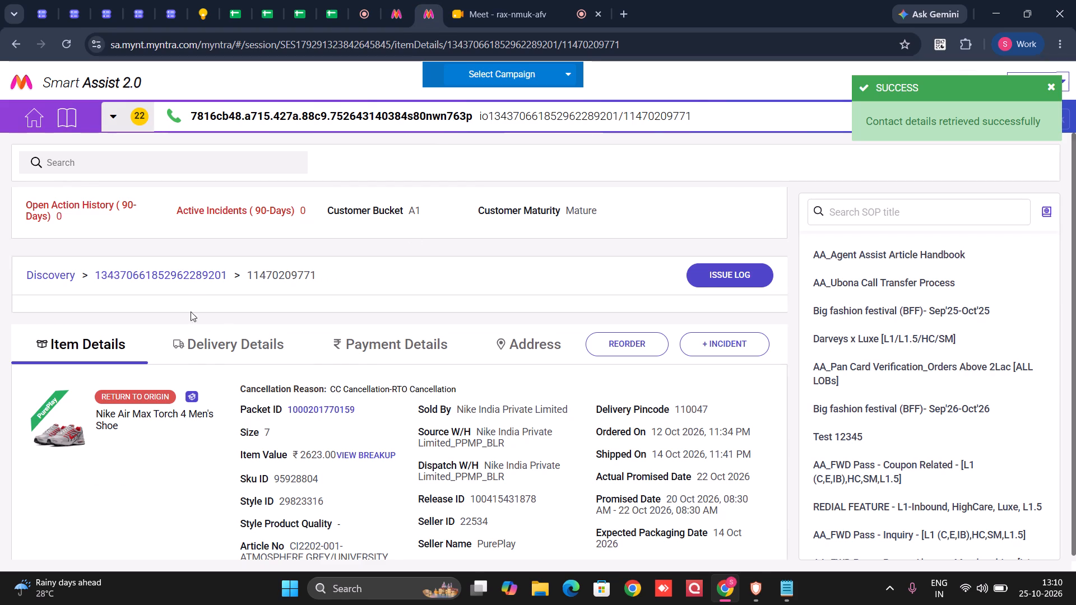
pyautogui.click(208, 349)
pyautogui.click(174, 278)
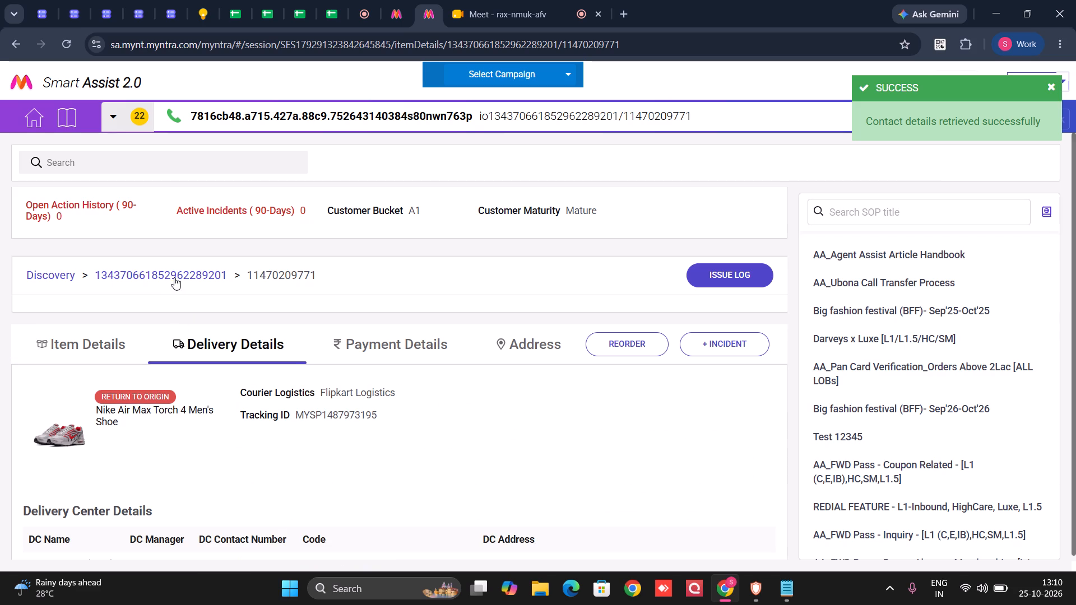
pyautogui.scroll(-3, 286, 367)
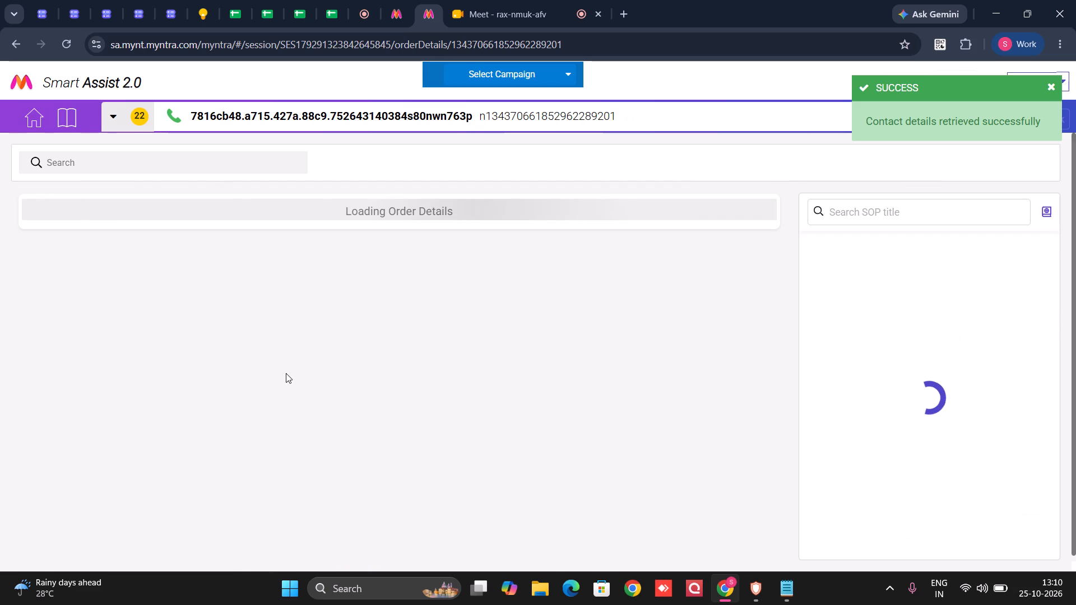
pyautogui.scroll(-2, 342, 379)
pyautogui.scroll(-2, 402, 389)
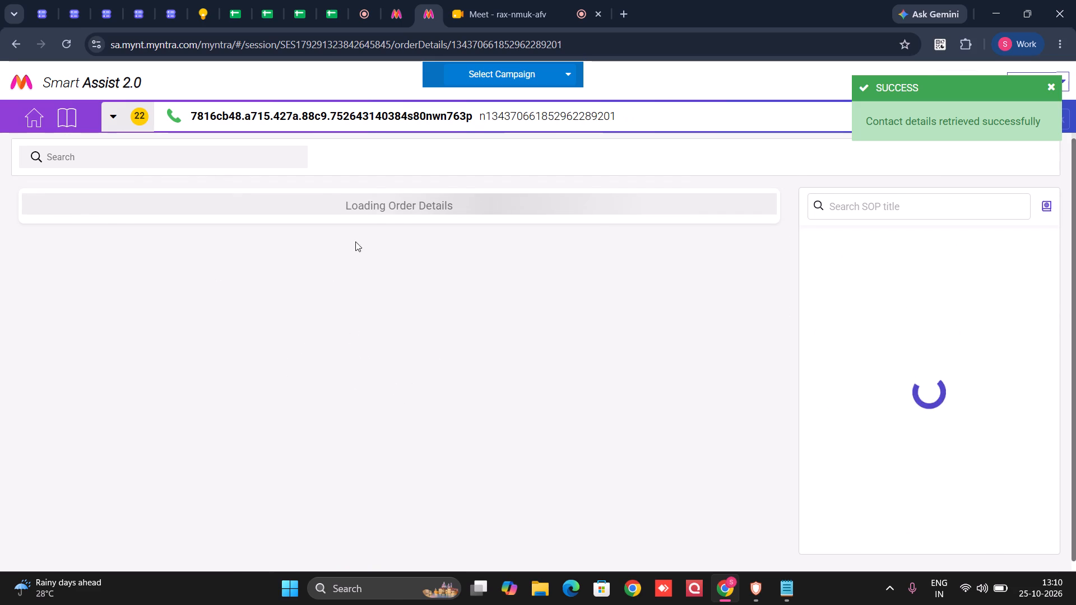
pyautogui.scroll(-3, 292, 448)
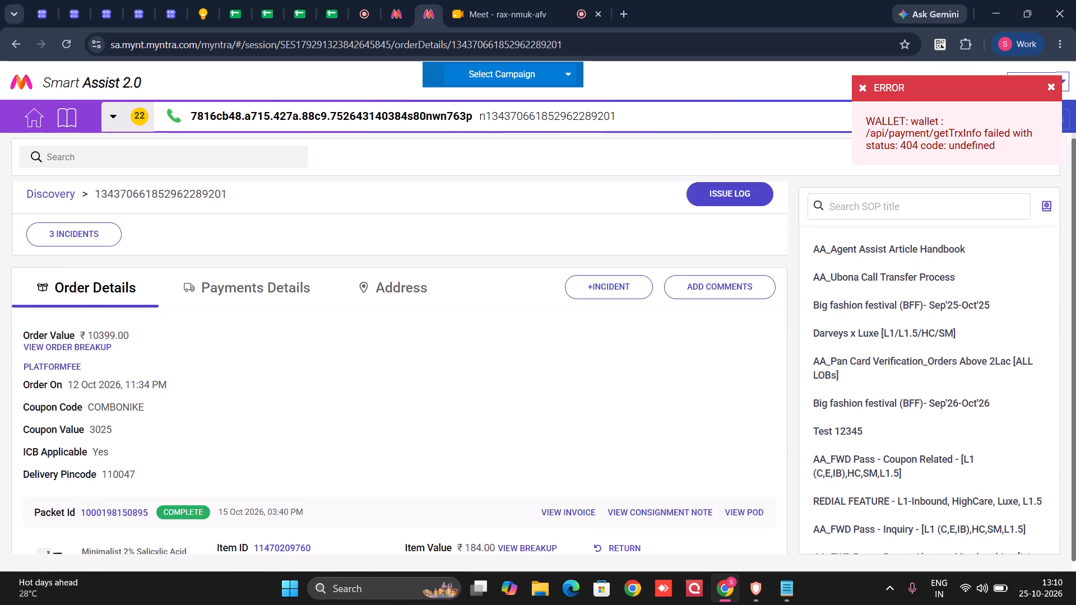
pyautogui.scroll(1, 163, 238)
# Expand the order's incidents and review the issue, status and reference packet of each one.
pyautogui.click(81, 232)
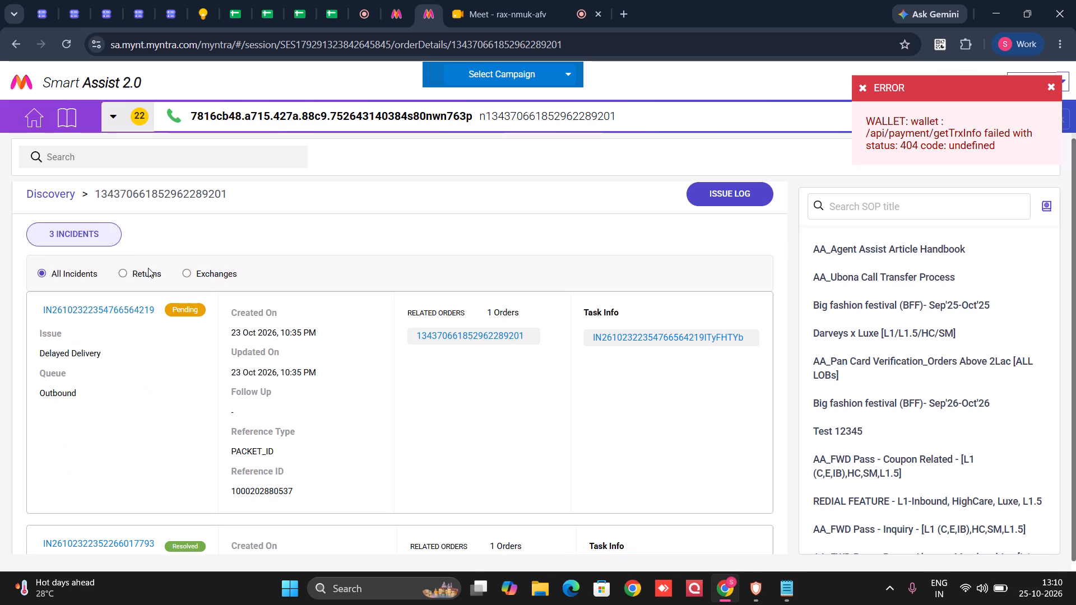
pyautogui.scroll(-2, 133, 416)
pyautogui.scroll(1, 133, 416)
pyautogui.scroll(-3, 308, 374)
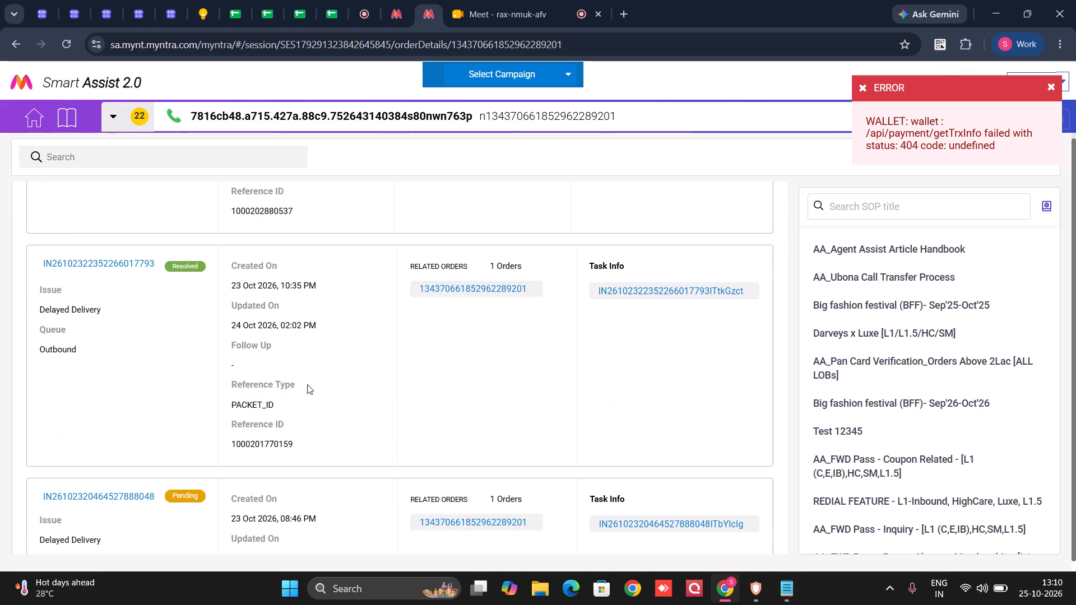
pyautogui.scroll(-3, 293, 413)
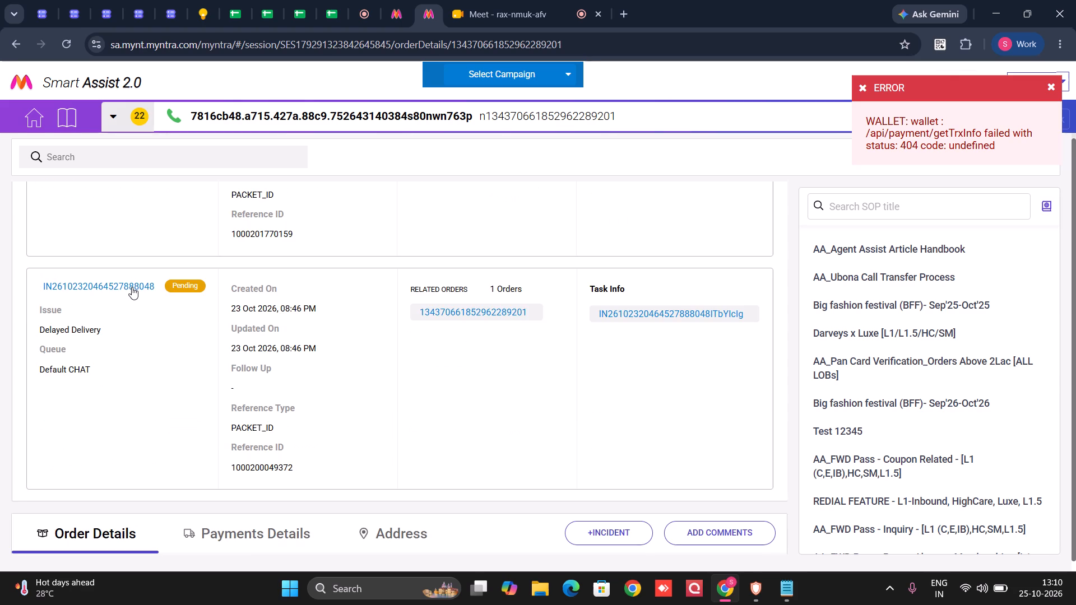
pyautogui.scroll(7, 133, 285)
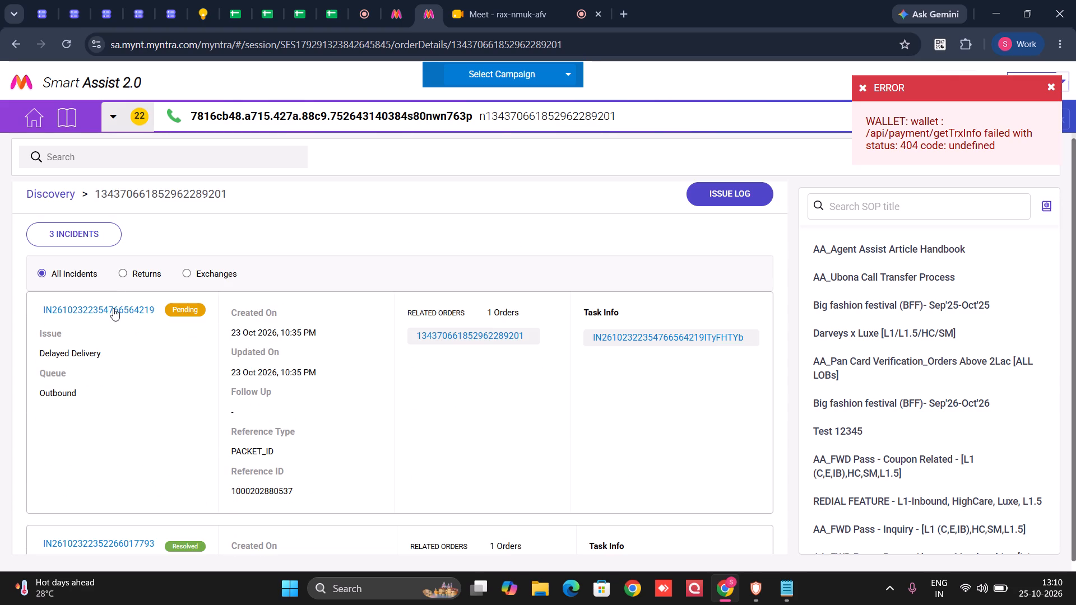
pyautogui.click(113, 308)
pyautogui.scroll(-2, 489, 347)
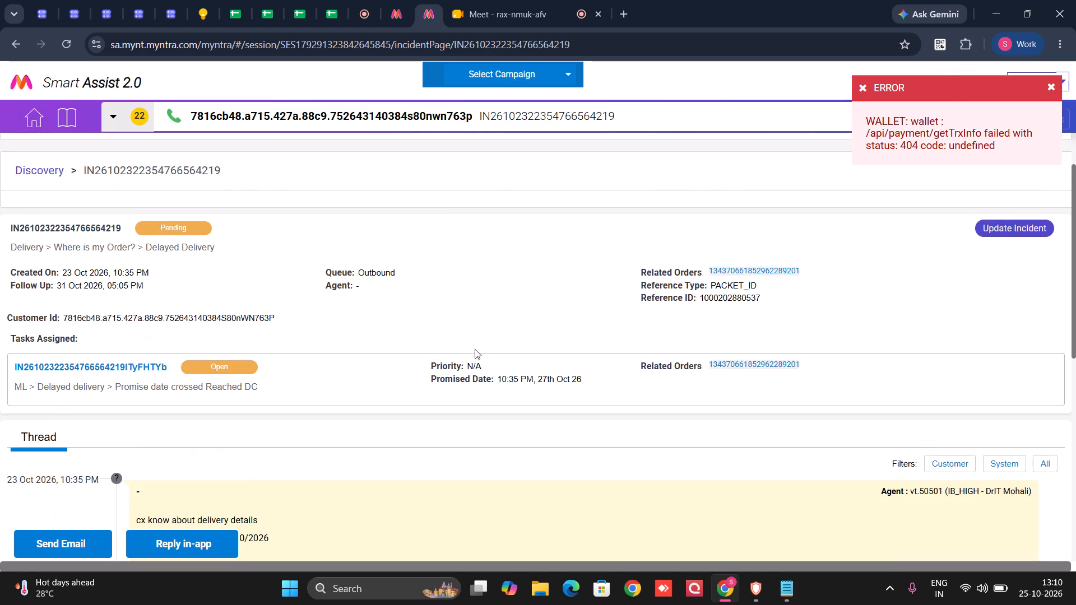
pyautogui.scroll(-1, 449, 333)
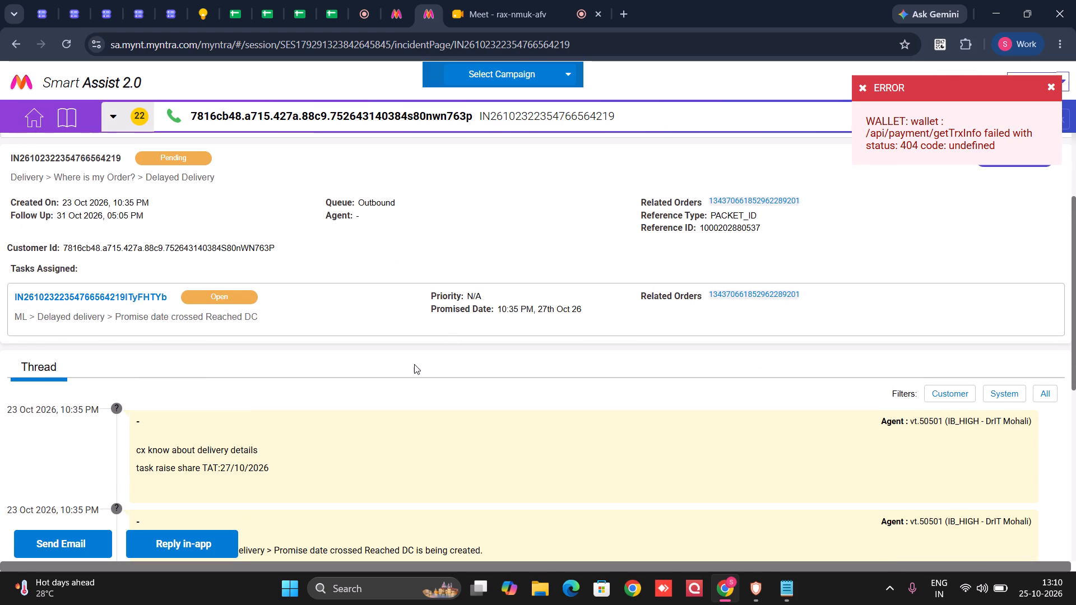
pyautogui.scroll(2, 414, 364)
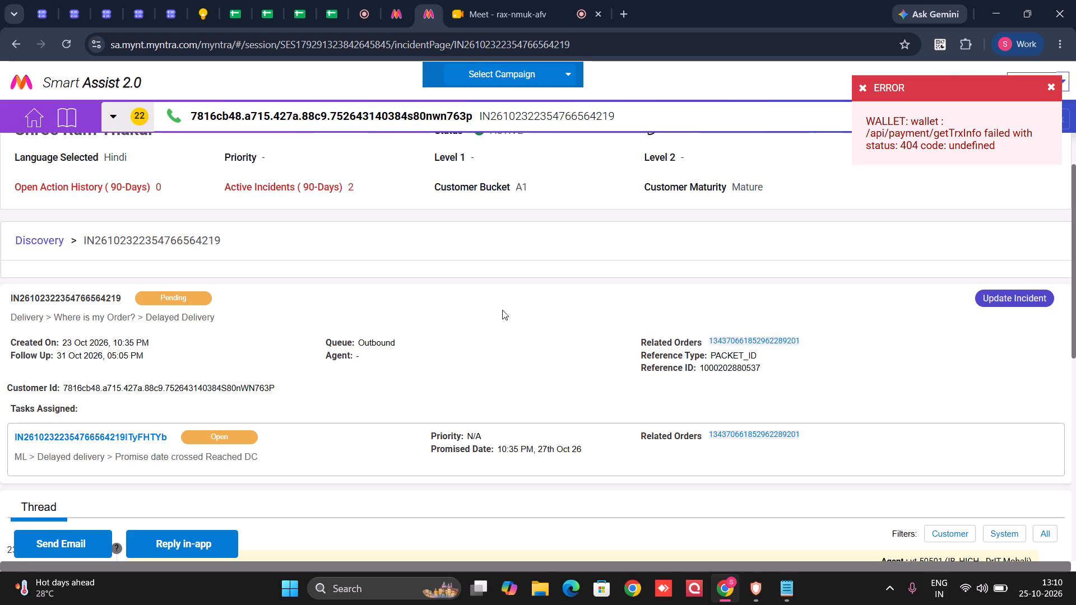
pyautogui.scroll(-3, 505, 361)
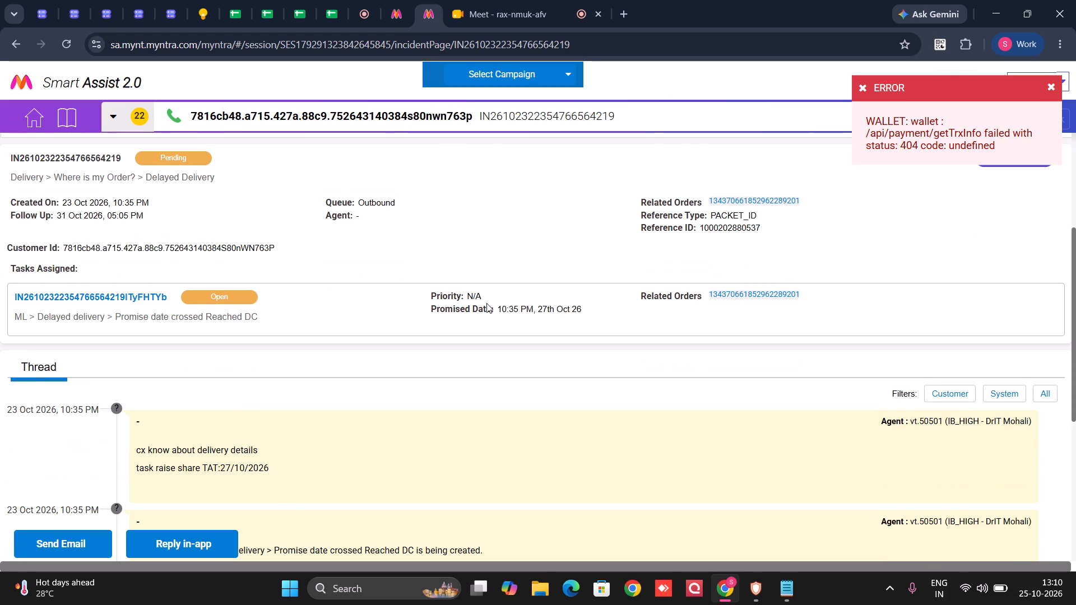
pyautogui.scroll(2, 486, 303)
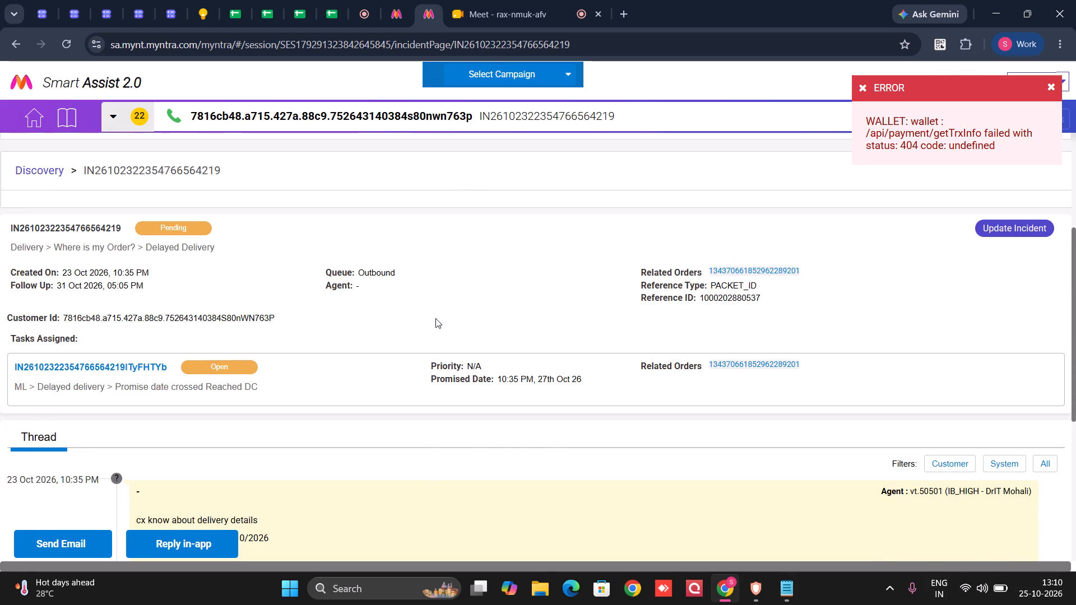
pyautogui.scroll(2, 435, 318)
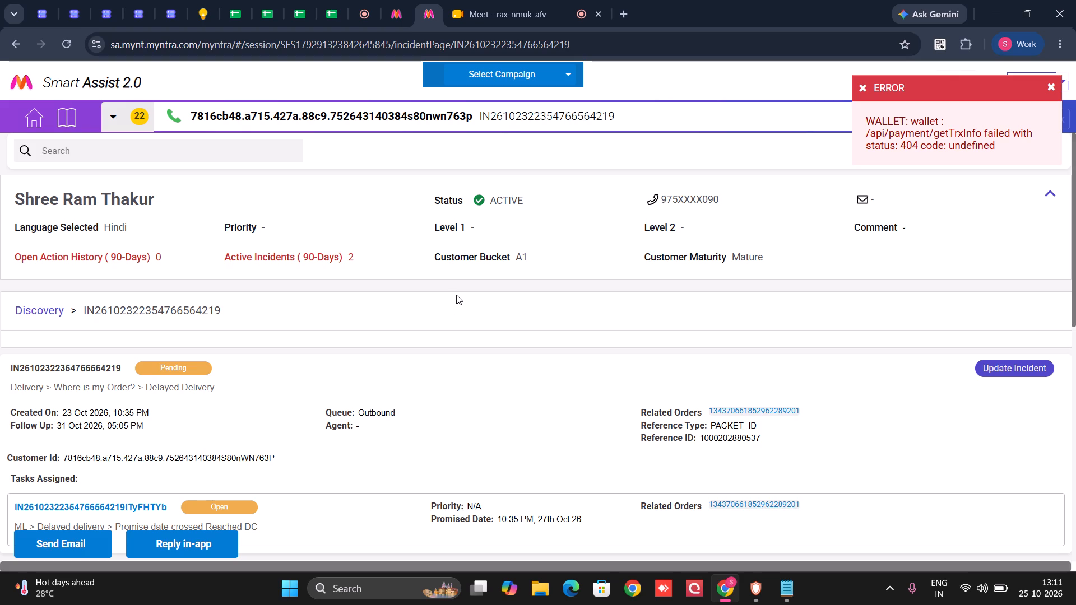
pyautogui.scroll(-4, 417, 352)
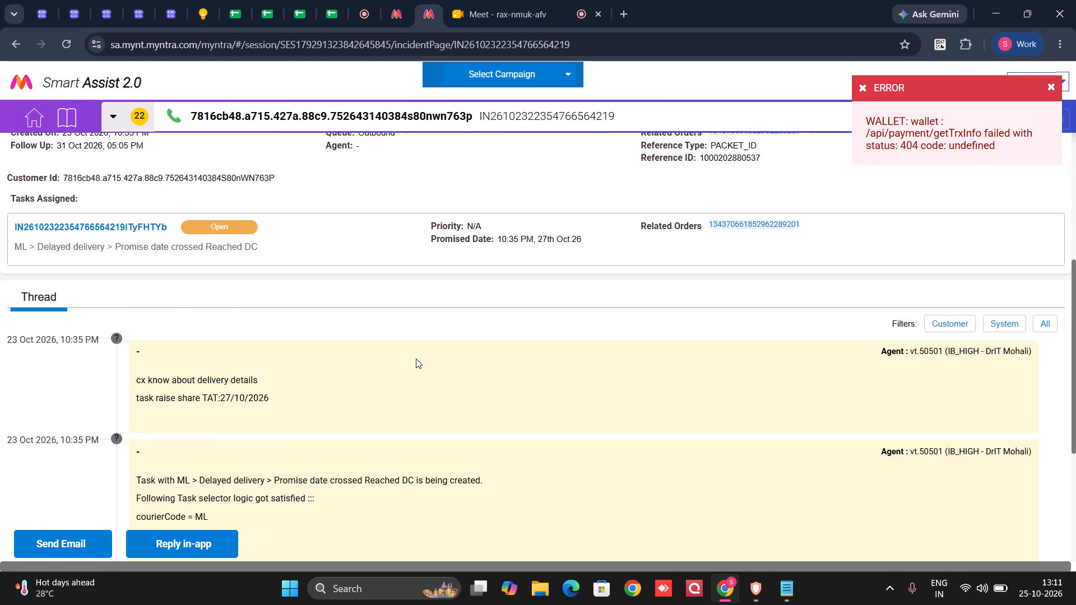
pyautogui.scroll(-5, 416, 359)
pyautogui.scroll(8, 412, 371)
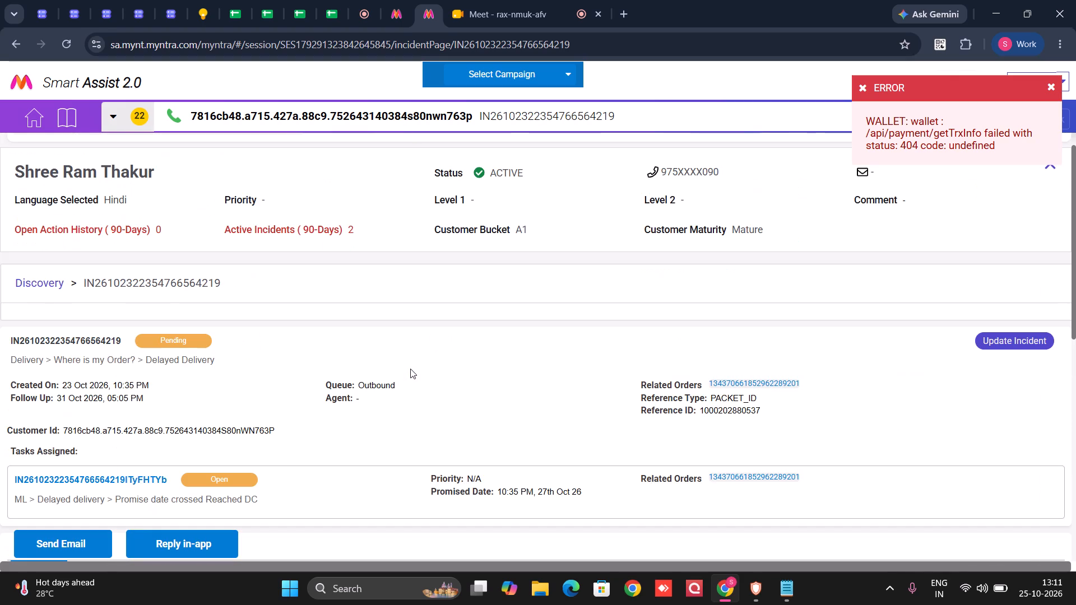
pyautogui.scroll(1, 410, 369)
pyautogui.scroll(-1, 395, 355)
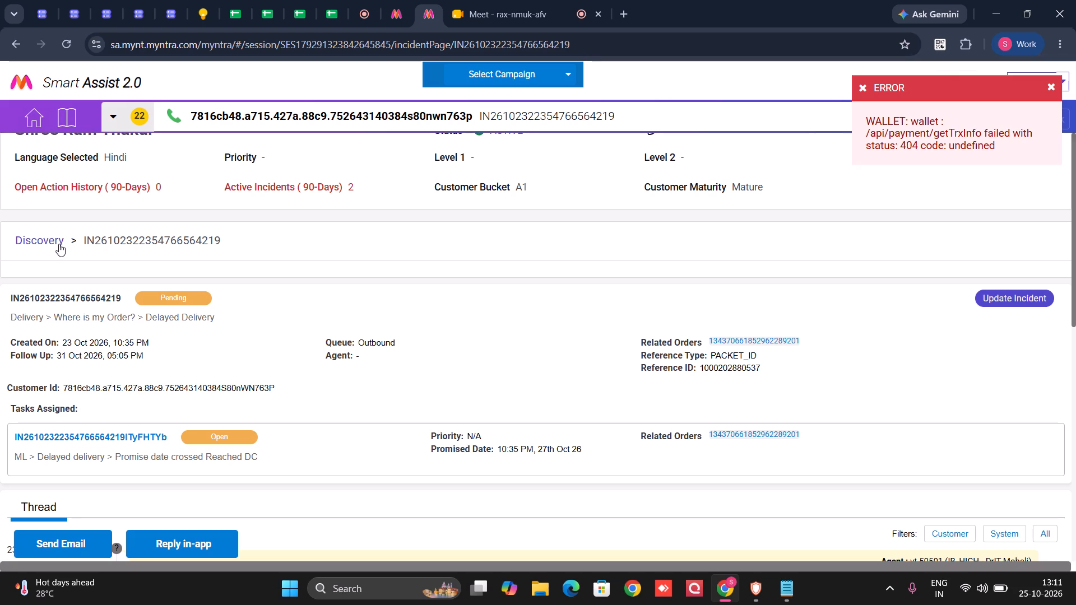
# Return from the incident page to the customer's all-orders overview in Discovery.
pyautogui.click(59, 244)
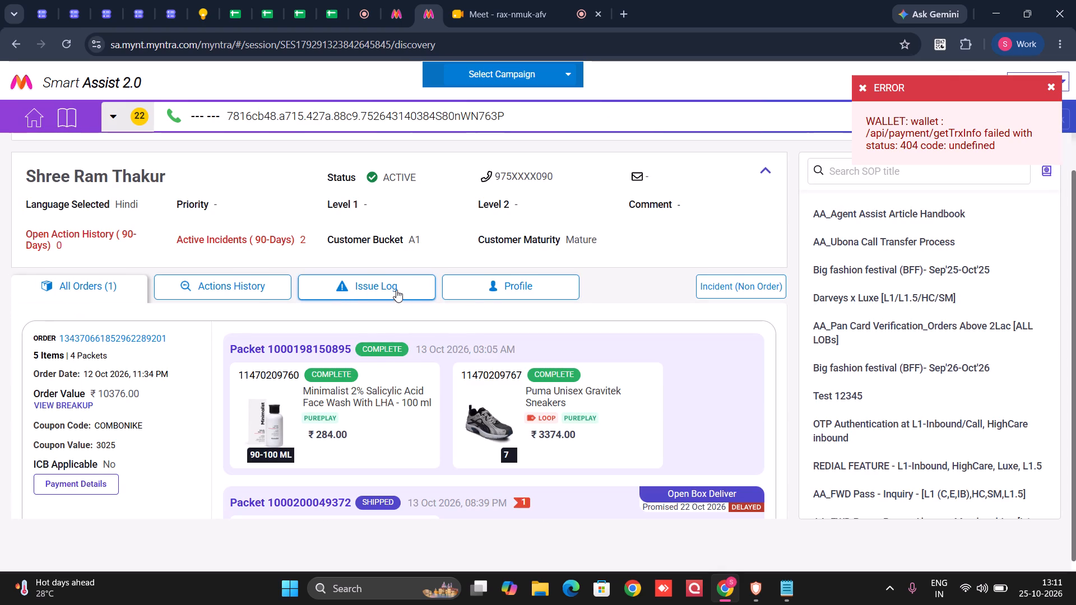
pyautogui.scroll(-4, 467, 425)
pyautogui.scroll(5, 399, 329)
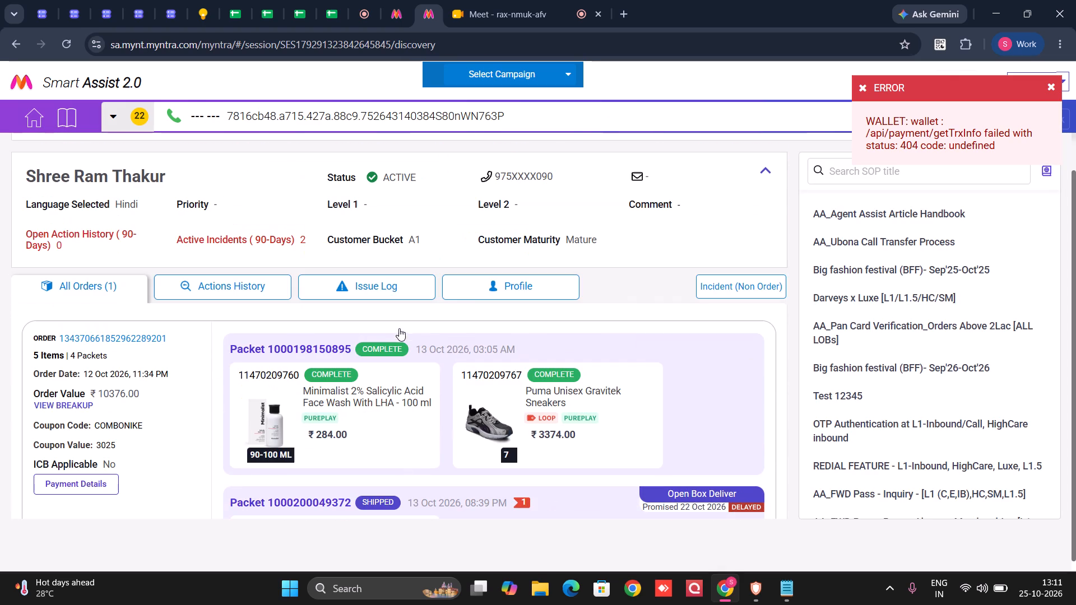
# Open the customer's profile, examine the expanded exception logs and misuse details, and collapse the logs again.
pyautogui.click(522, 278)
pyautogui.scroll(-4, 174, 439)
pyautogui.click(759, 420)
pyautogui.scroll(-4, 465, 394)
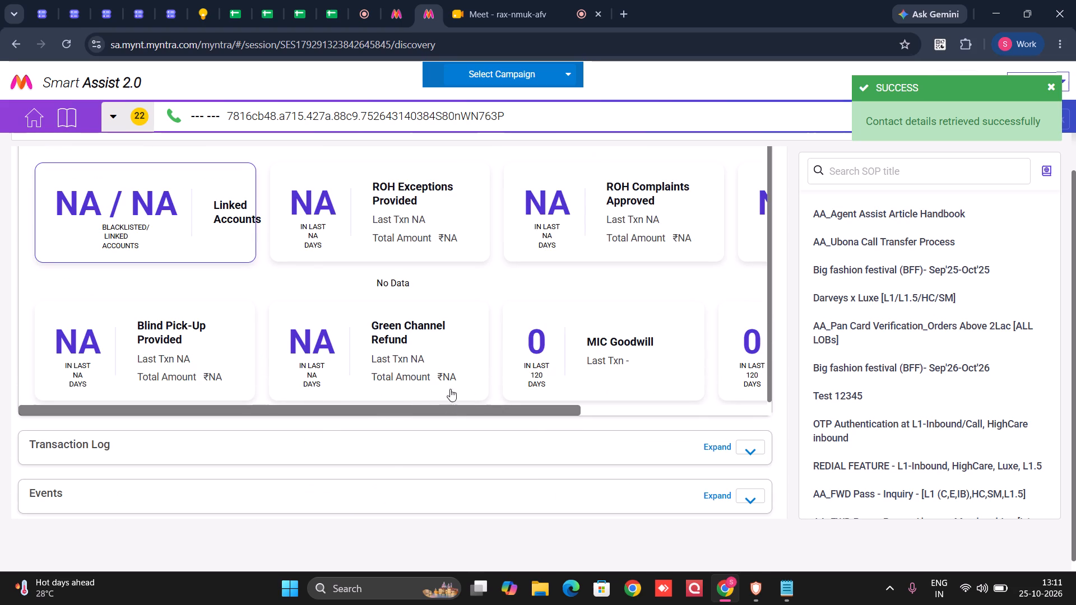
pyautogui.moveTo(451, 409); pyautogui.dragTo(300, 420)
pyautogui.scroll(6, 339, 350)
pyautogui.scroll(-2, 643, 410)
pyautogui.click(754, 422)
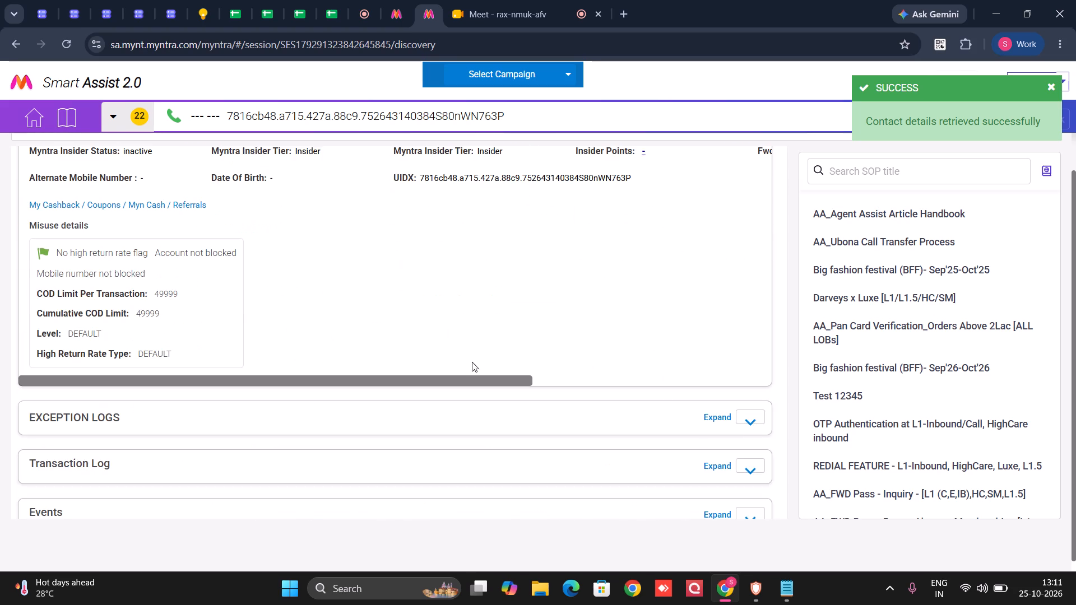
pyautogui.scroll(6, 274, 328)
# Review the packets in the all-orders overview and open the Nike Men Ebernon Low Sneakers item page.
pyautogui.click(89, 285)
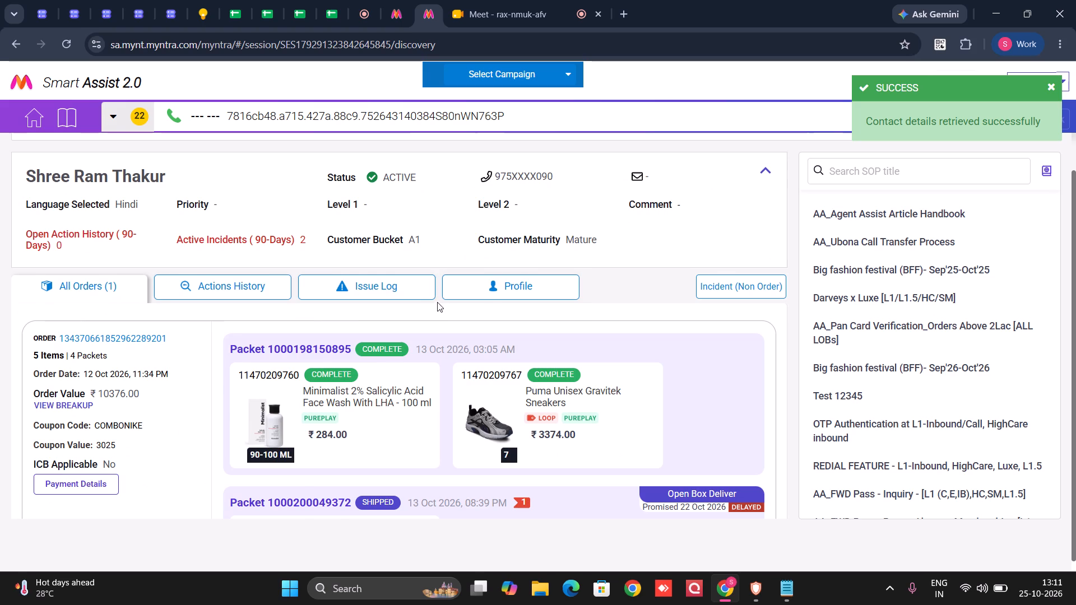
pyautogui.scroll(-3, 438, 304)
pyautogui.scroll(3, 438, 281)
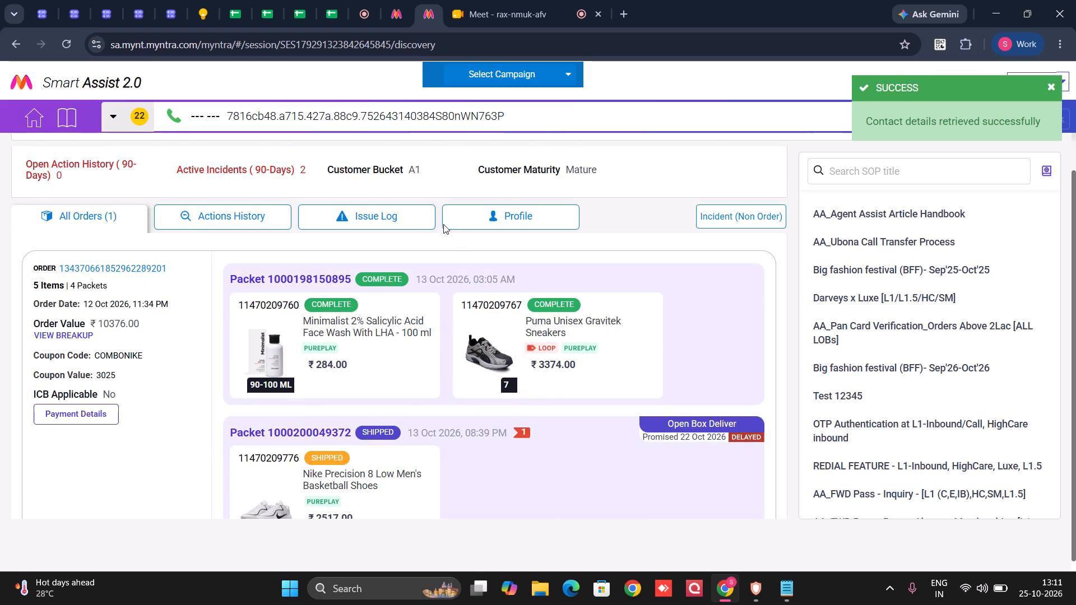
pyautogui.scroll(-3, 467, 381)
pyautogui.scroll(-3, 375, 390)
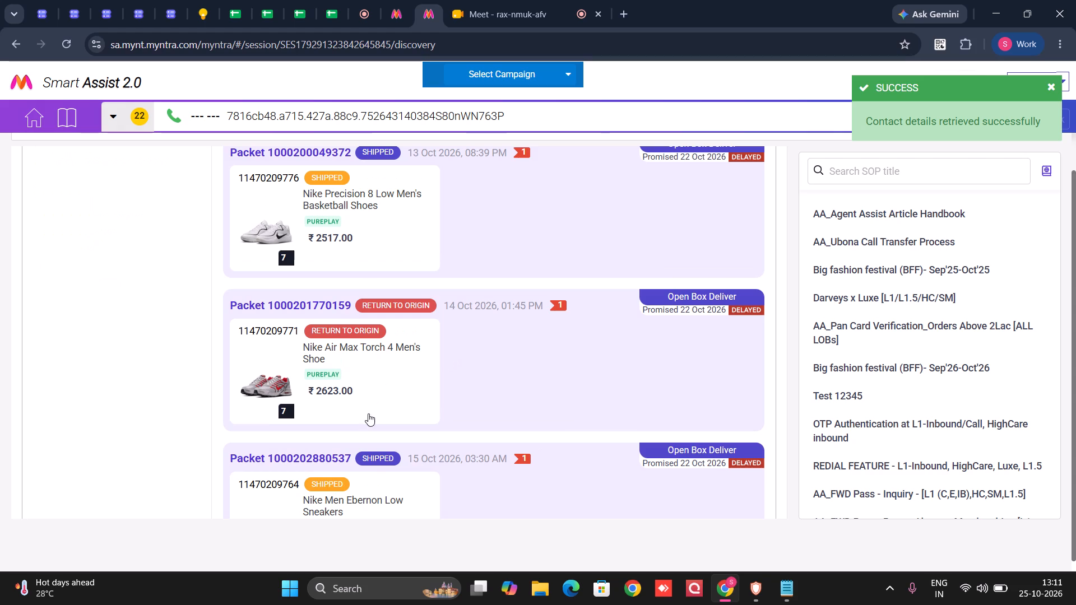
pyautogui.click(367, 430)
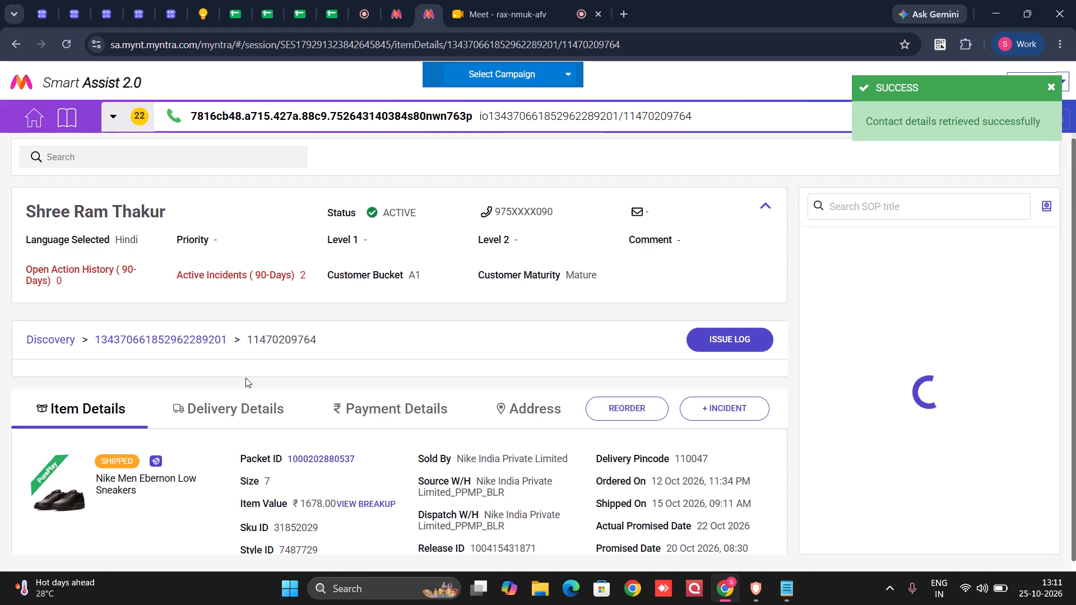
# Open the parent order's details, expand its incidents and review each one's status, queue and reference packet.
pyautogui.click(190, 338)
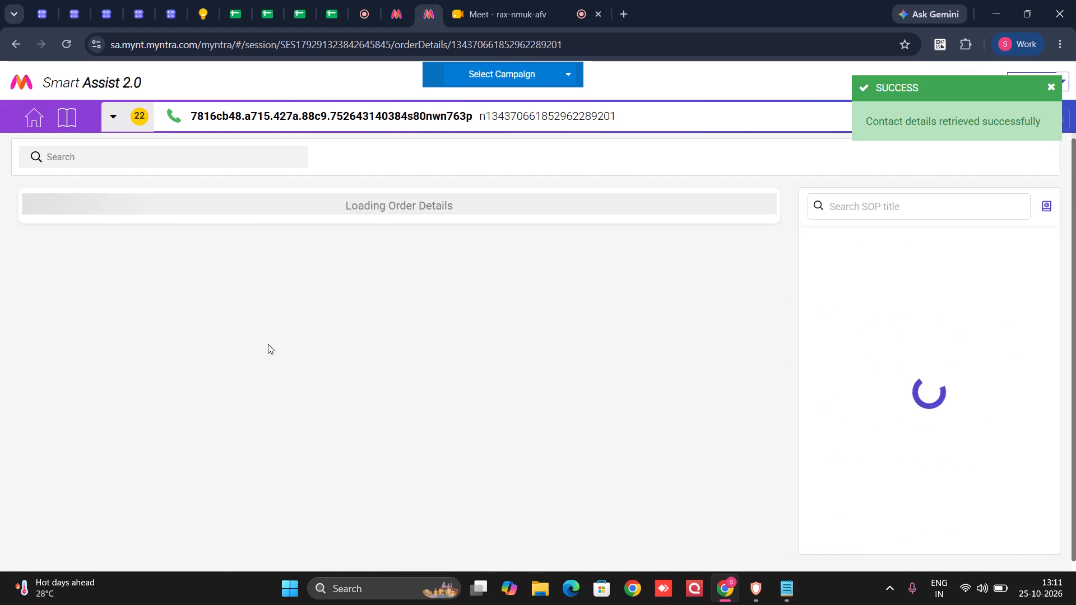
pyautogui.scroll(-2, 343, 379)
pyautogui.click(81, 371)
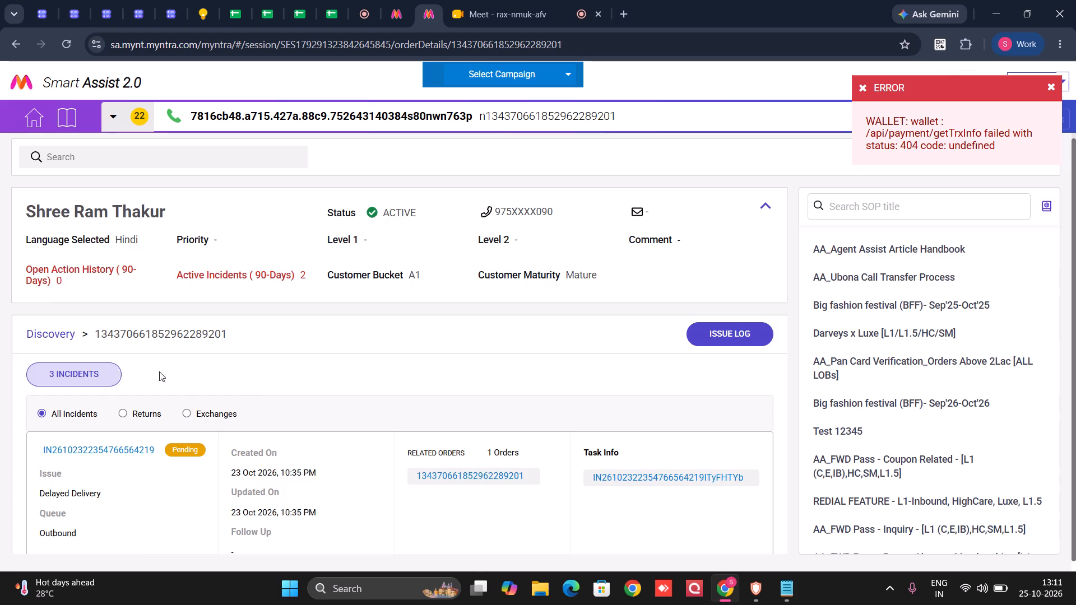
pyautogui.scroll(-6, 259, 398)
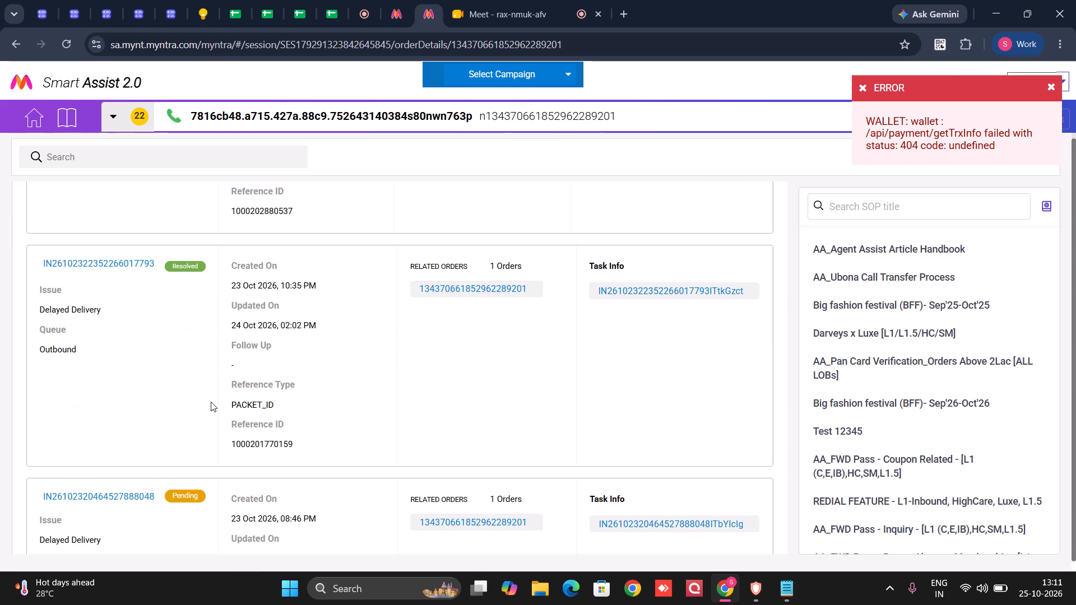
pyautogui.scroll(-3, 211, 402)
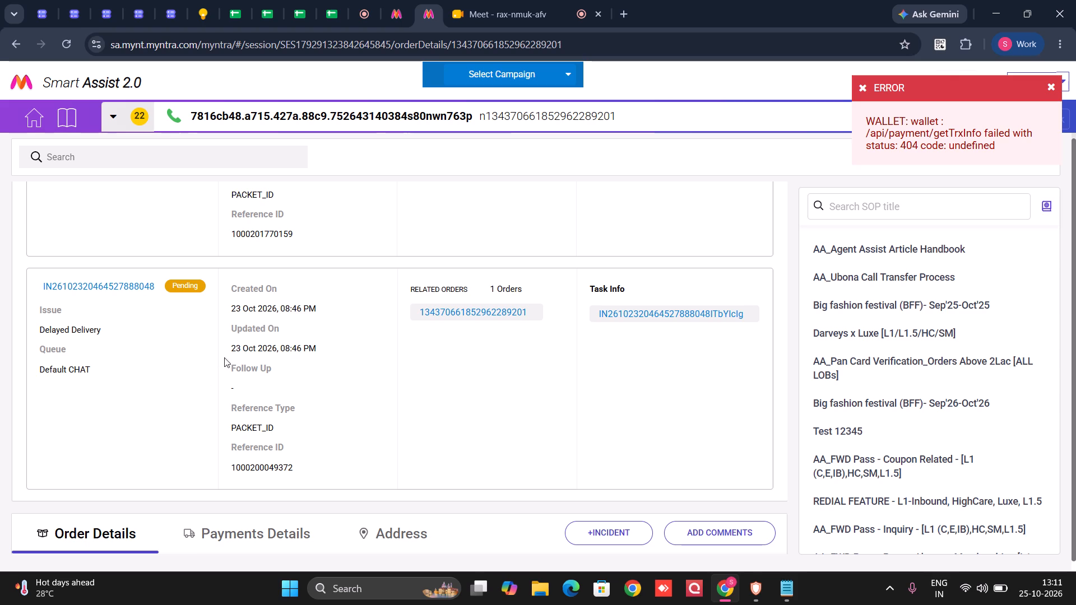
pyautogui.scroll(-3, 273, 361)
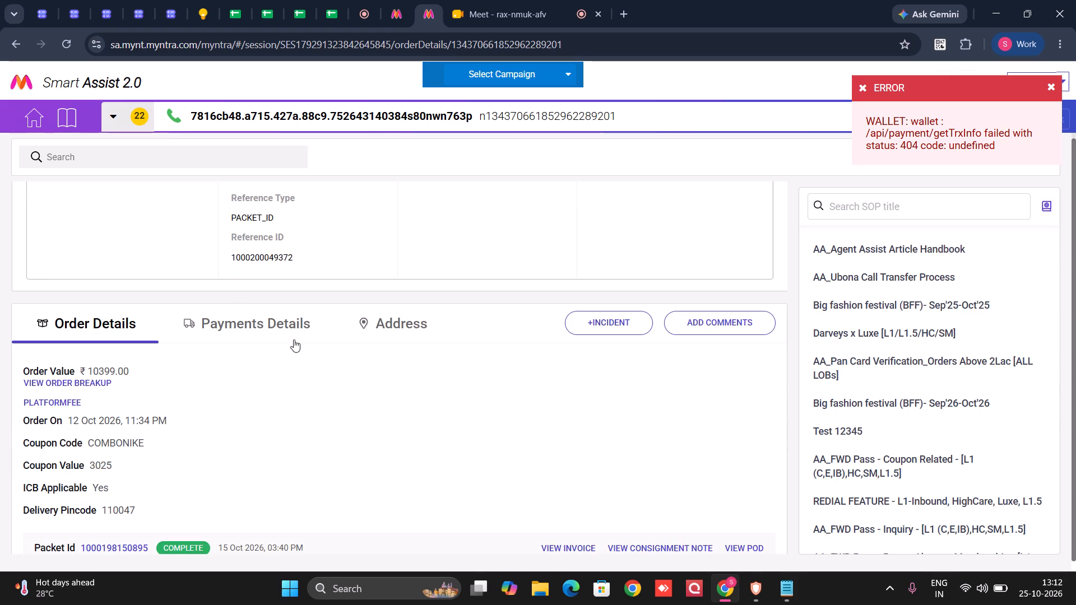
pyautogui.scroll(3, 294, 339)
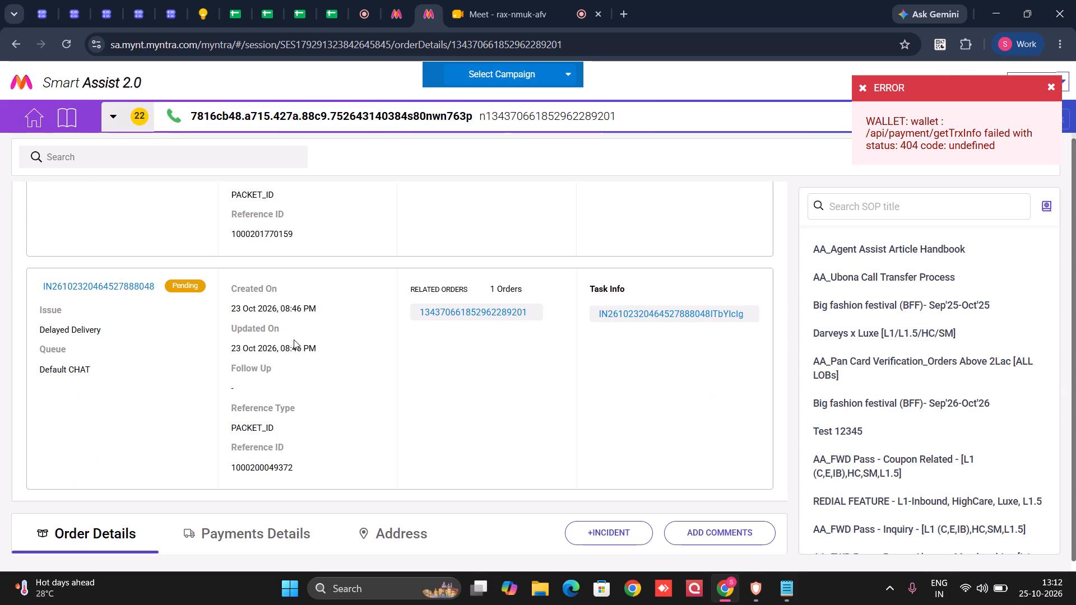
# Examine each packet's shipping status and its items' return and exchange eligibility in the order details.
pyautogui.scroll(-10, 271, 371)
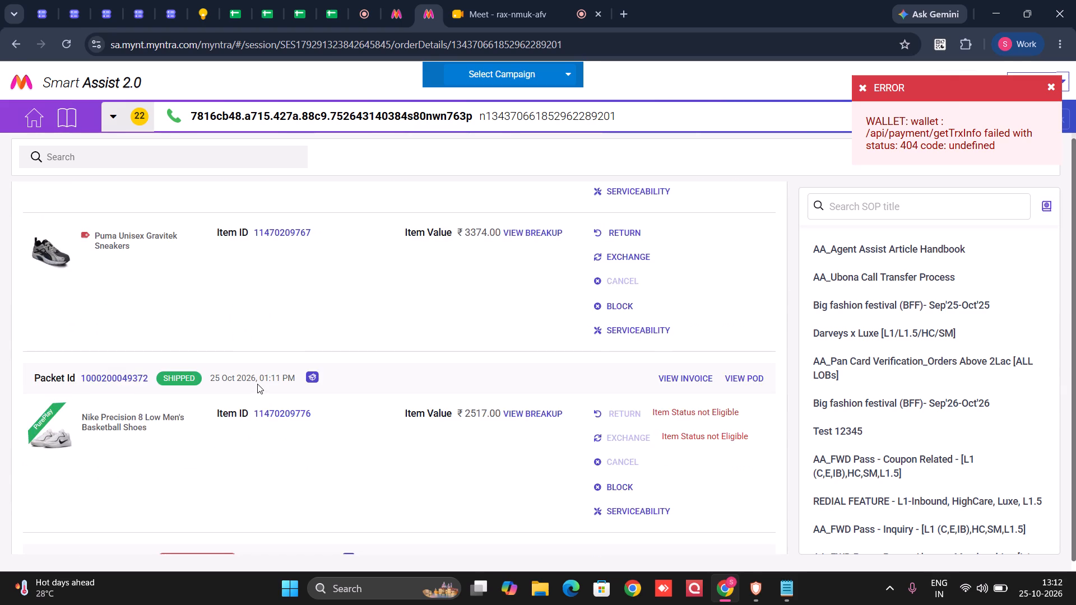
pyautogui.scroll(-3, 257, 384)
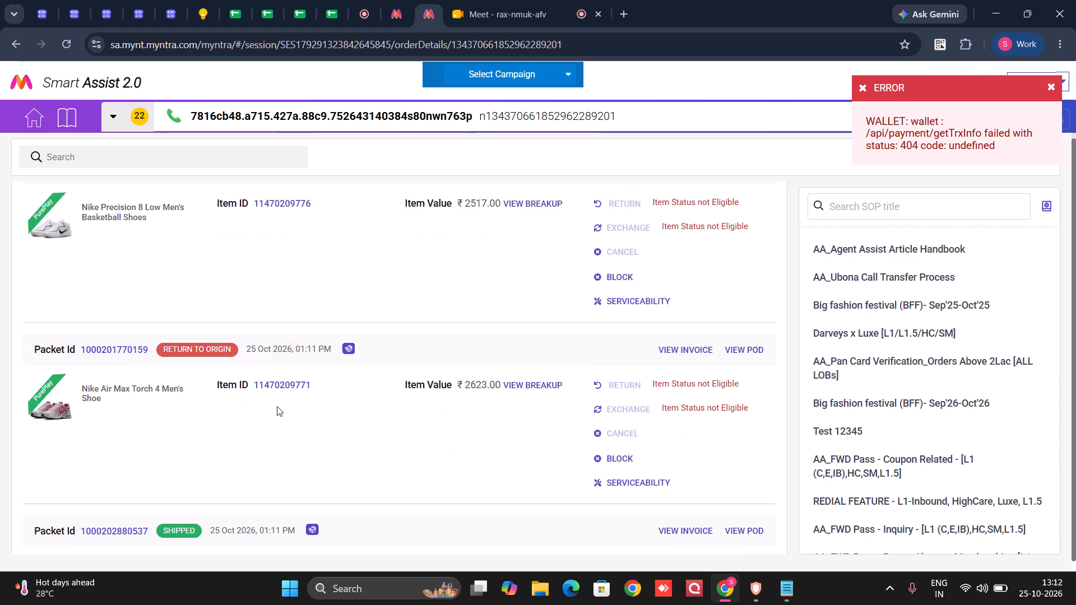
pyautogui.scroll(-1, 277, 406)
pyautogui.scroll(7, 280, 269)
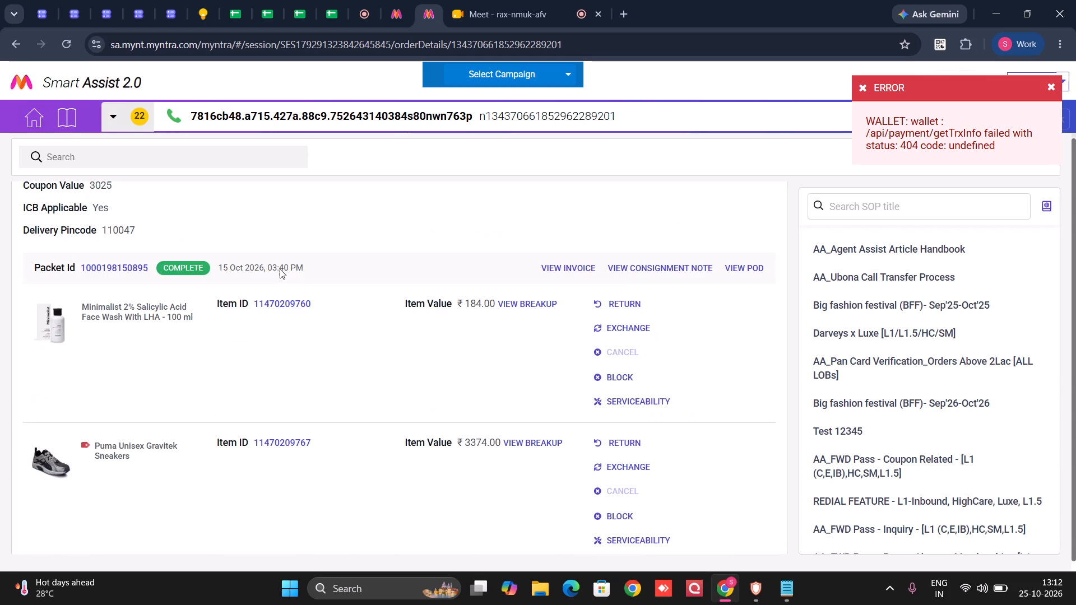
pyautogui.scroll(-5, 280, 444)
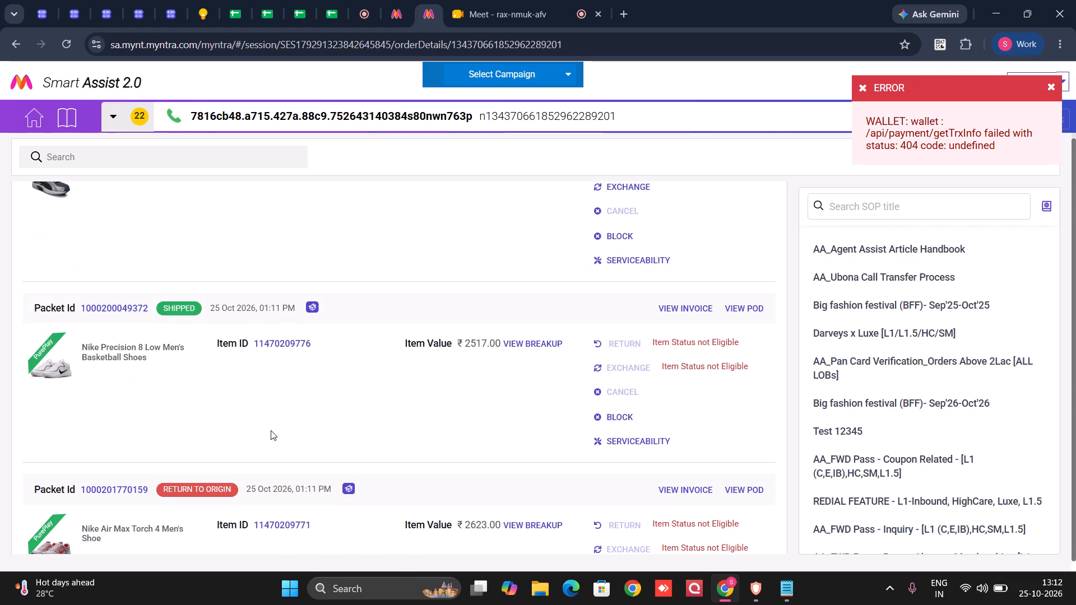
# Open the Nike Precision 8 Low basketball shoes item page and check its payment details, including card details and PPS logs.
pyautogui.click(281, 272)
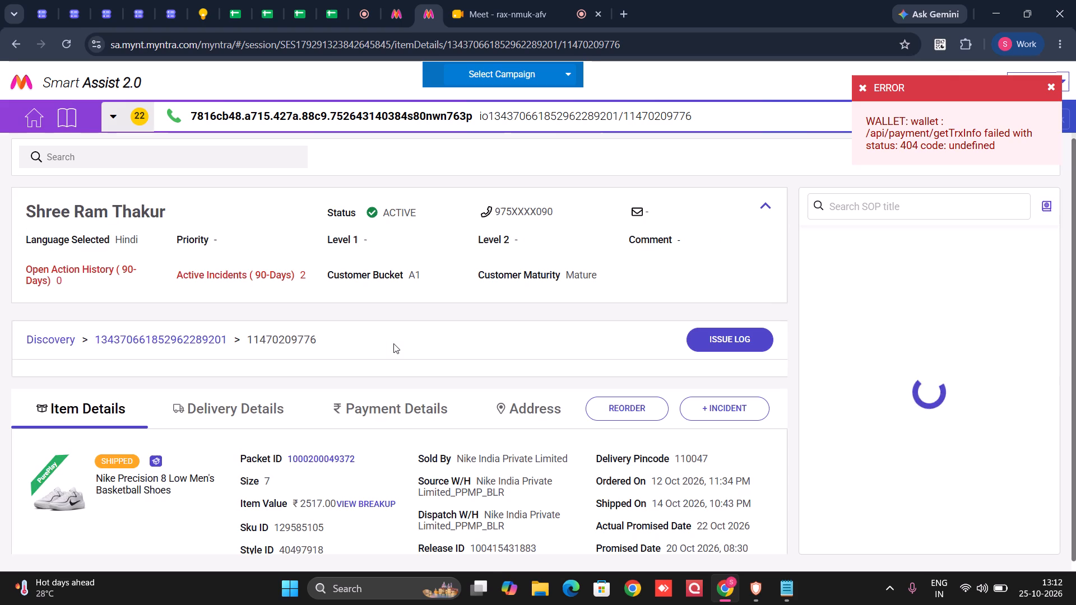
pyautogui.click(392, 412)
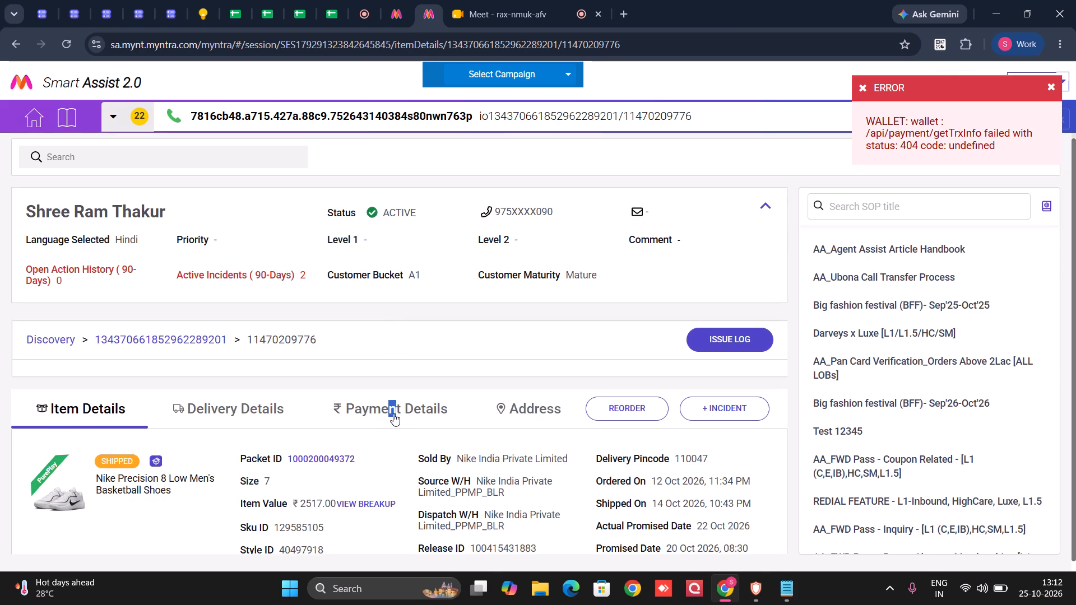
pyautogui.scroll(-4, 412, 415)
pyautogui.scroll(-2, 252, 417)
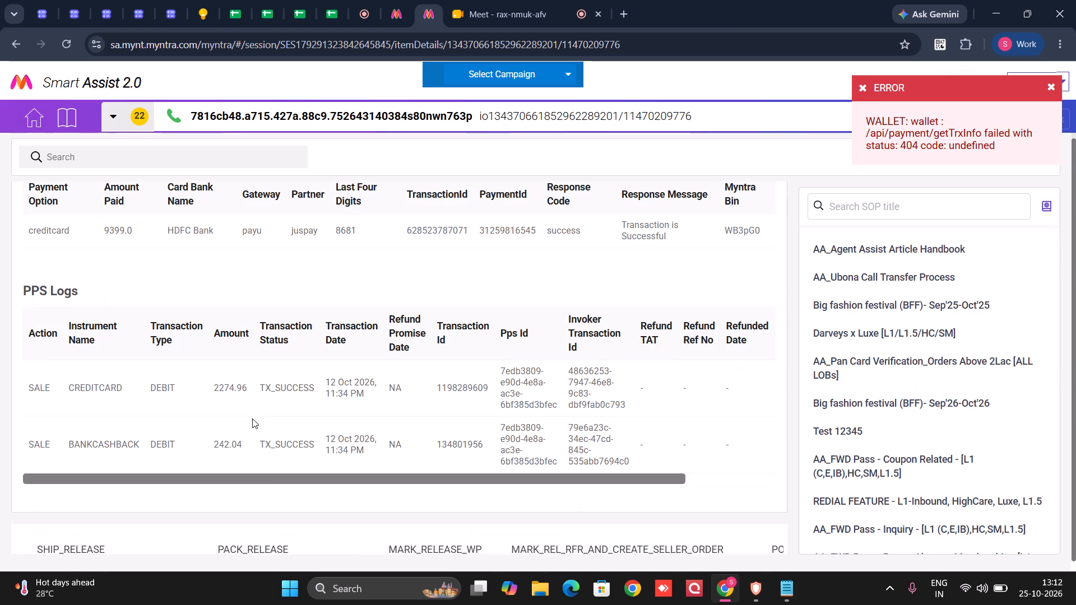
pyautogui.moveTo(263, 478); pyautogui.dragTo(236, 451)
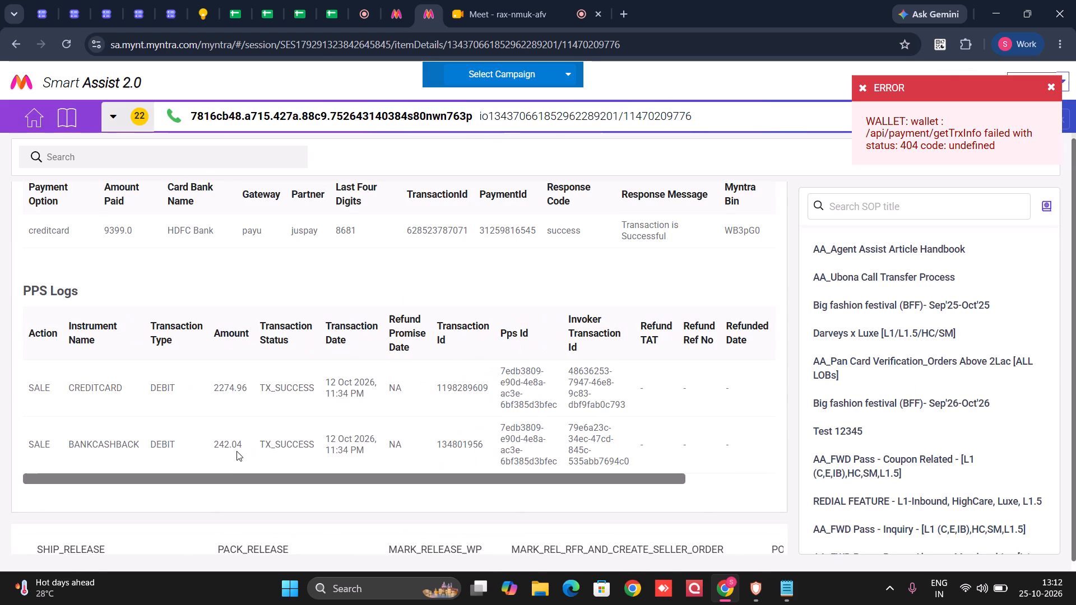
pyautogui.moveTo(236, 451); pyautogui.dragTo(224, 449)
pyautogui.scroll(4, 226, 369)
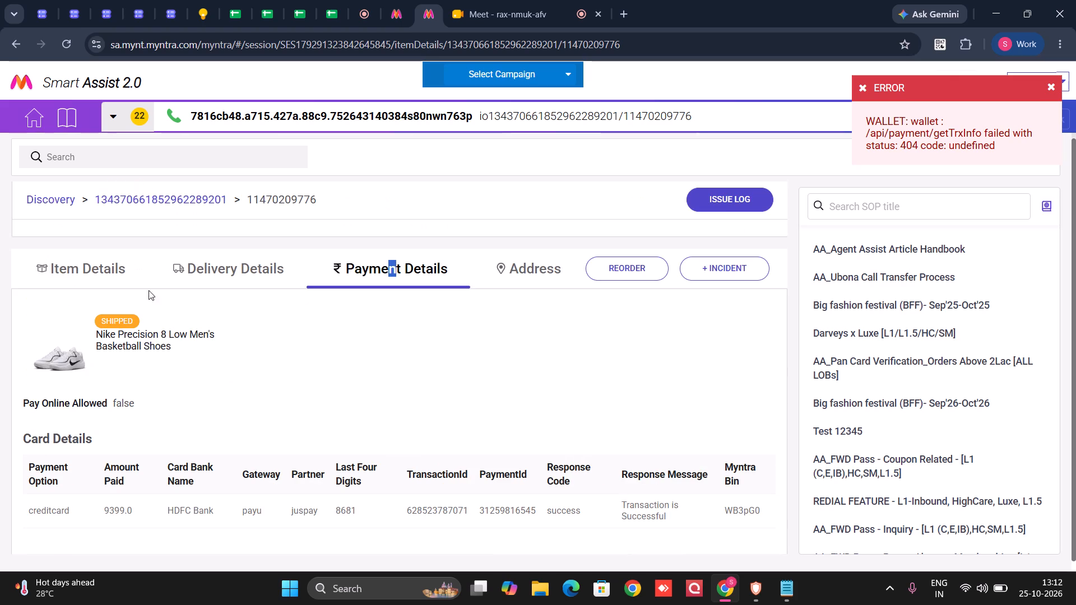
# Return to the parent order and open the item page of the return-to-origin Nike Air Max Torch 4 shoe.
pyautogui.click(185, 203)
pyautogui.scroll(-3, 314, 407)
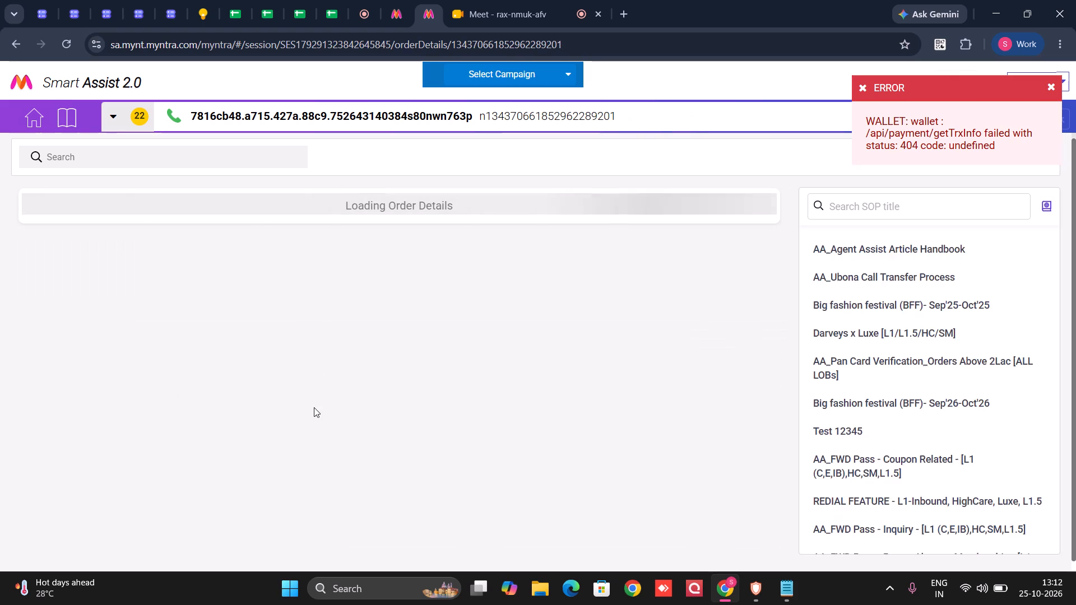
pyautogui.scroll(-9, 330, 395)
pyautogui.scroll(-4, 233, 449)
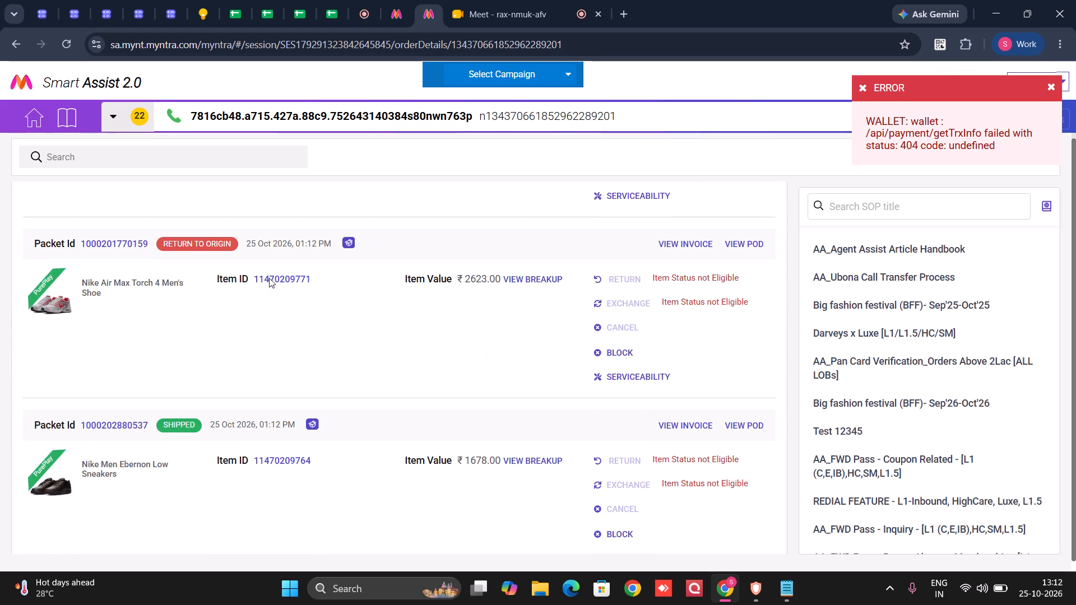
pyautogui.click(275, 274)
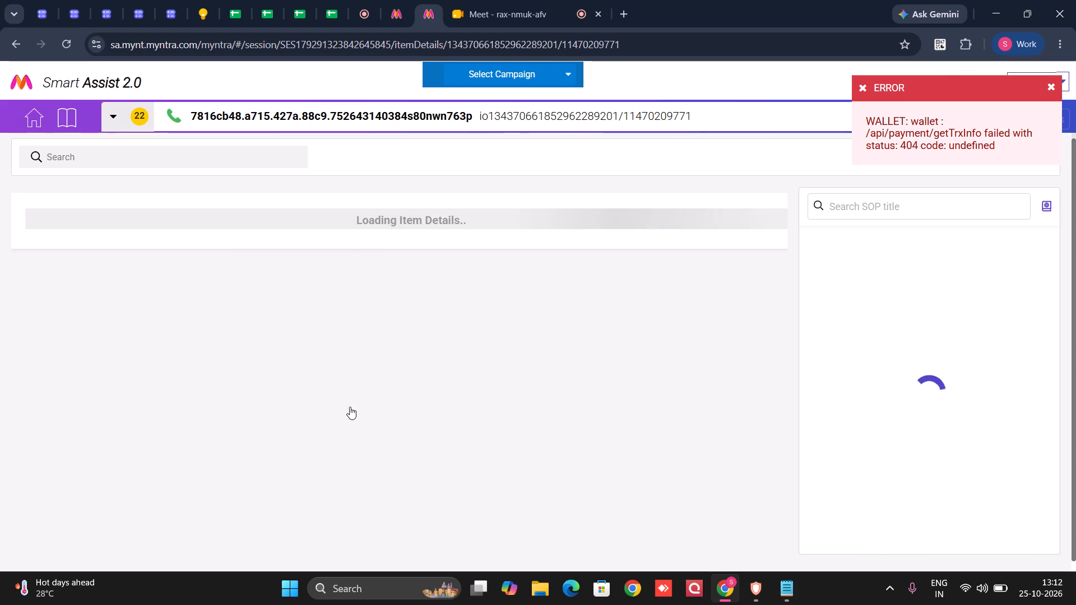
# Open the Nike Air Max Torch 4 delivery details and examine the courier, delivery center and shipment history.
pyautogui.scroll(-1, 349, 408)
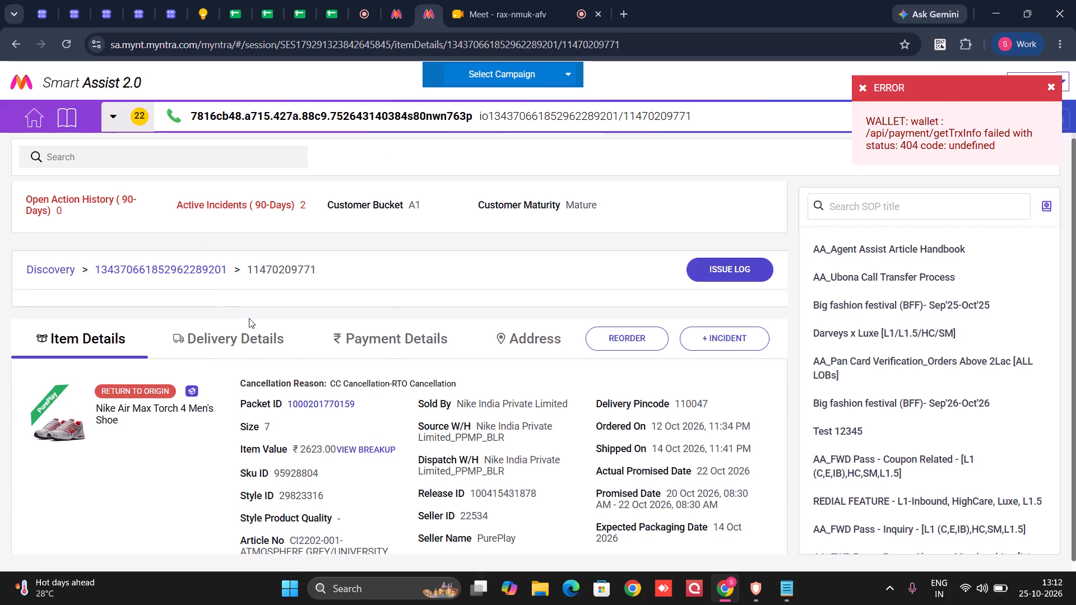
pyautogui.click(251, 344)
pyautogui.scroll(-2, 285, 365)
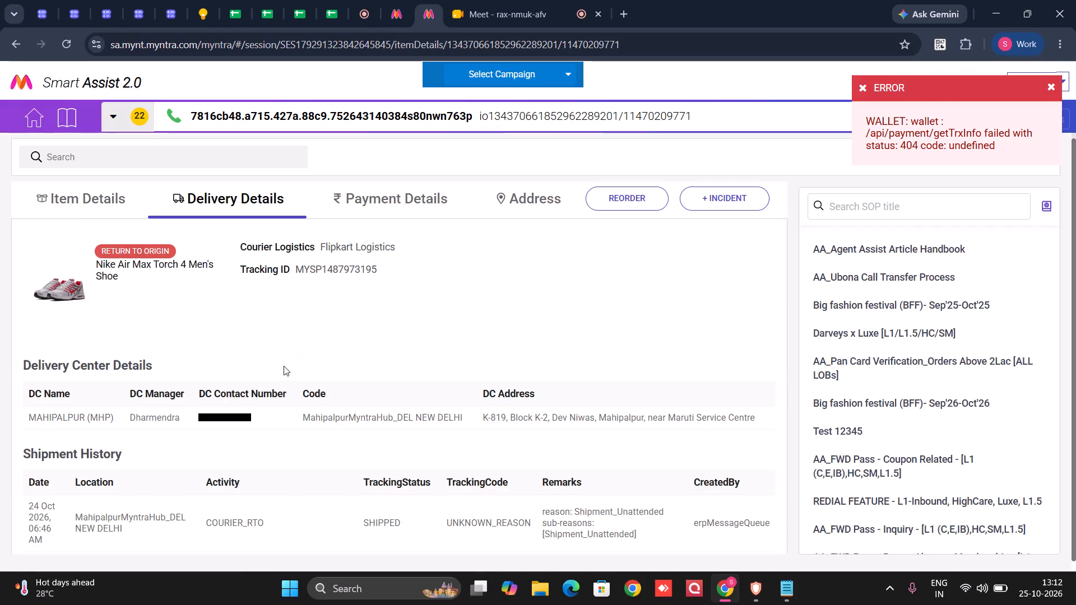
pyautogui.scroll(-2, 284, 364)
pyautogui.scroll(3, 318, 329)
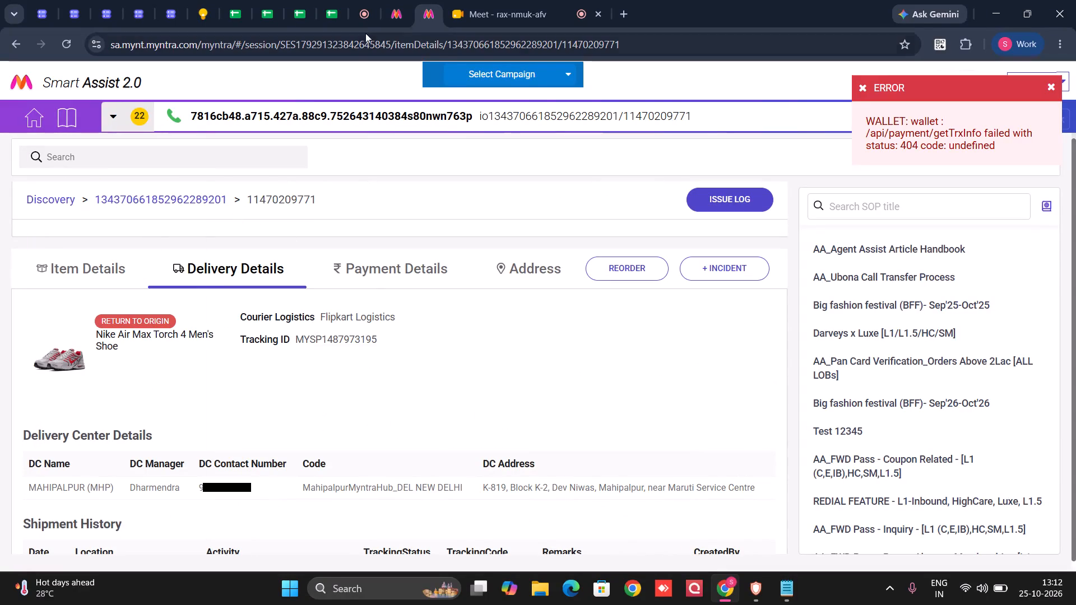
# Return to the customer's discovery page and copy the order number from the order summary.
pyautogui.click(391, 13)
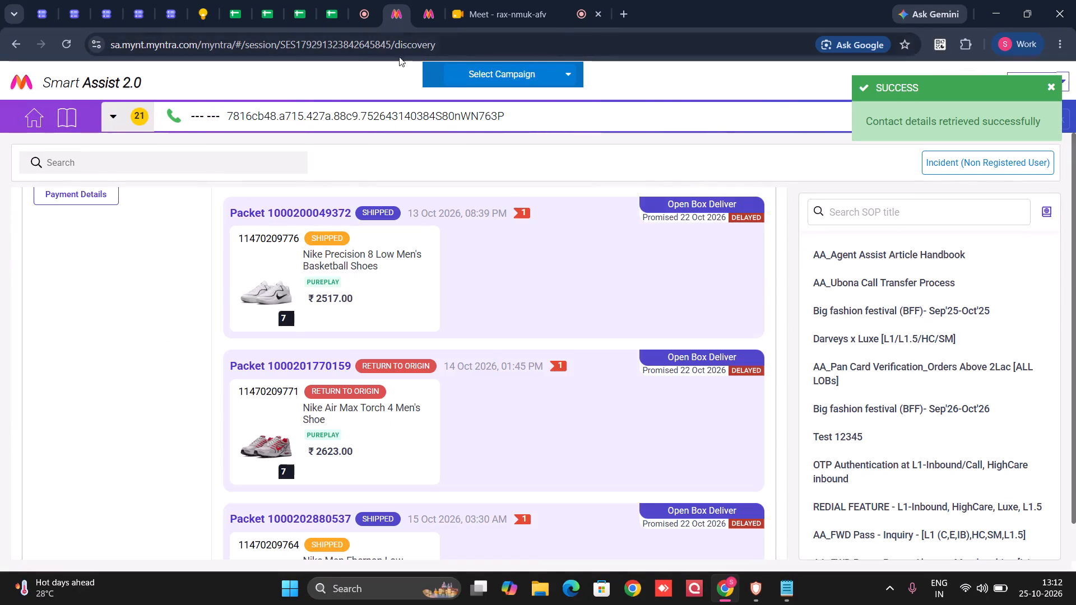
pyautogui.scroll(4, 387, 290)
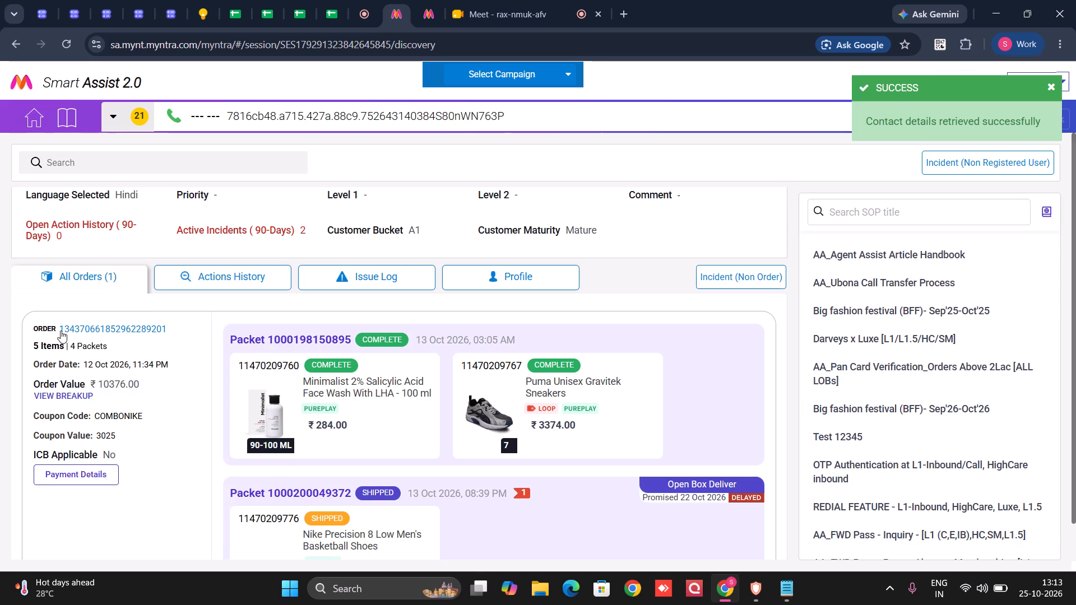
pyautogui.moveTo(61, 331); pyautogui.dragTo(173, 329)
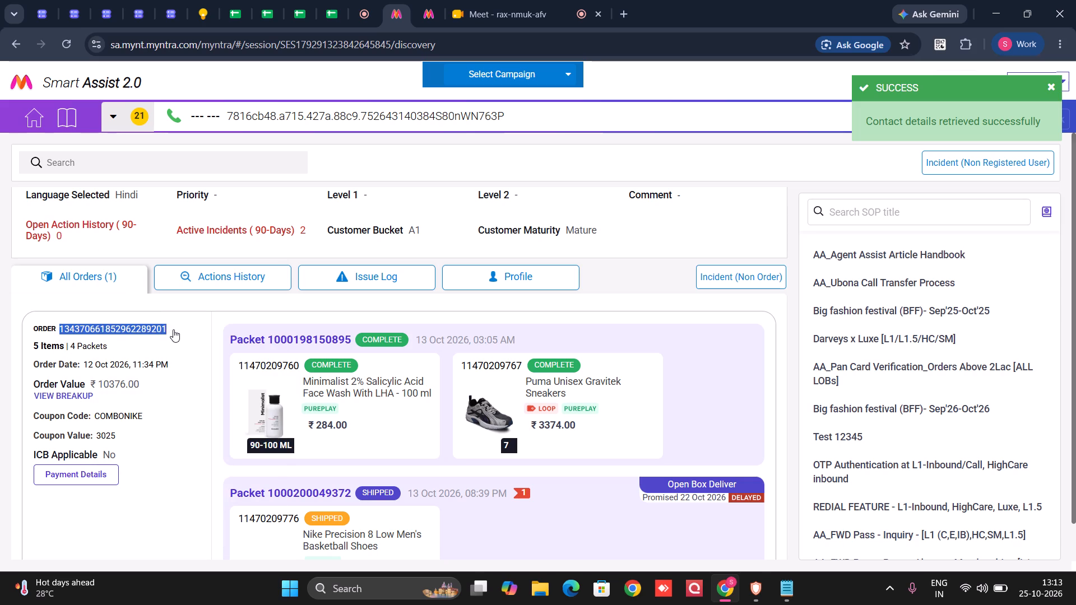
pyautogui.moveTo(173, 329); pyautogui.dragTo(176, 315)
pyautogui.hotkey('ctrl', 'c')
pyautogui.click(174, 301)
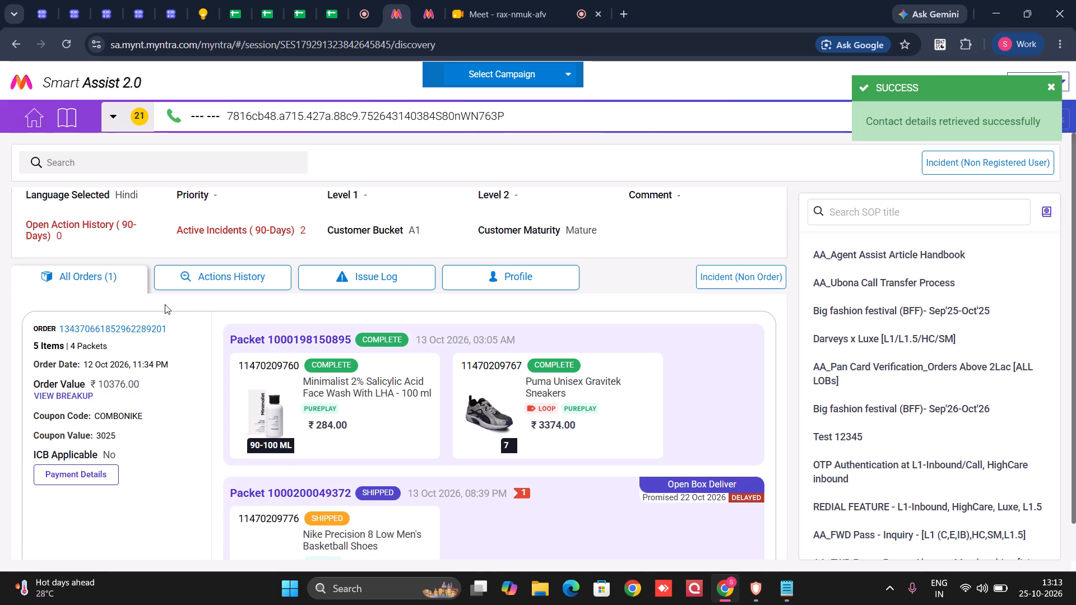
pyautogui.moveTo(60, 329); pyautogui.dragTo(176, 328)
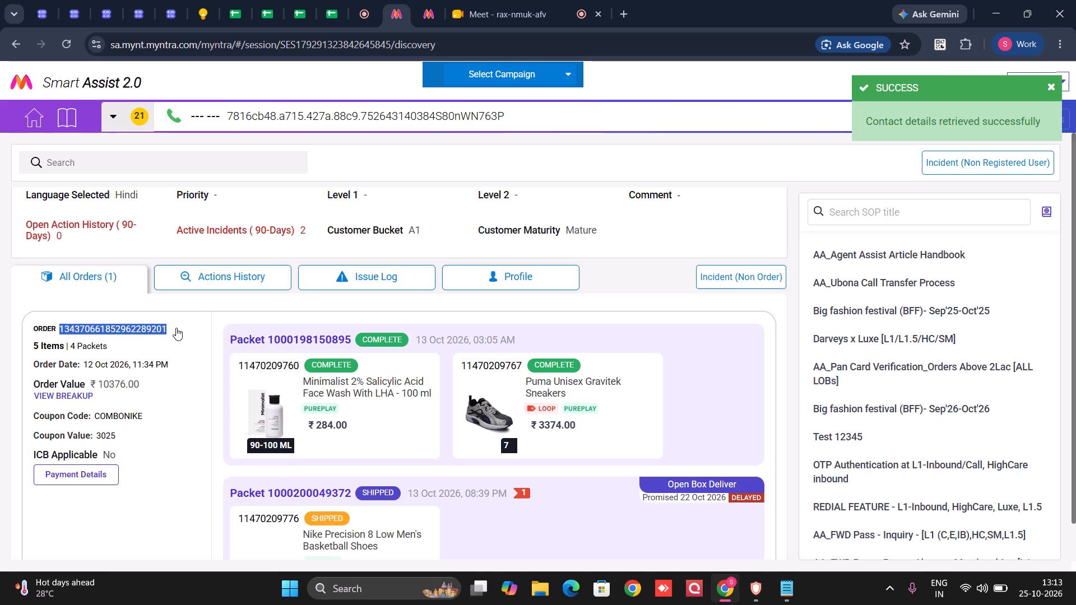
pyautogui.moveTo(176, 328); pyautogui.dragTo(177, 317)
pyautogui.hotkey('ctrl', 'c')
pyautogui.click(177, 297)
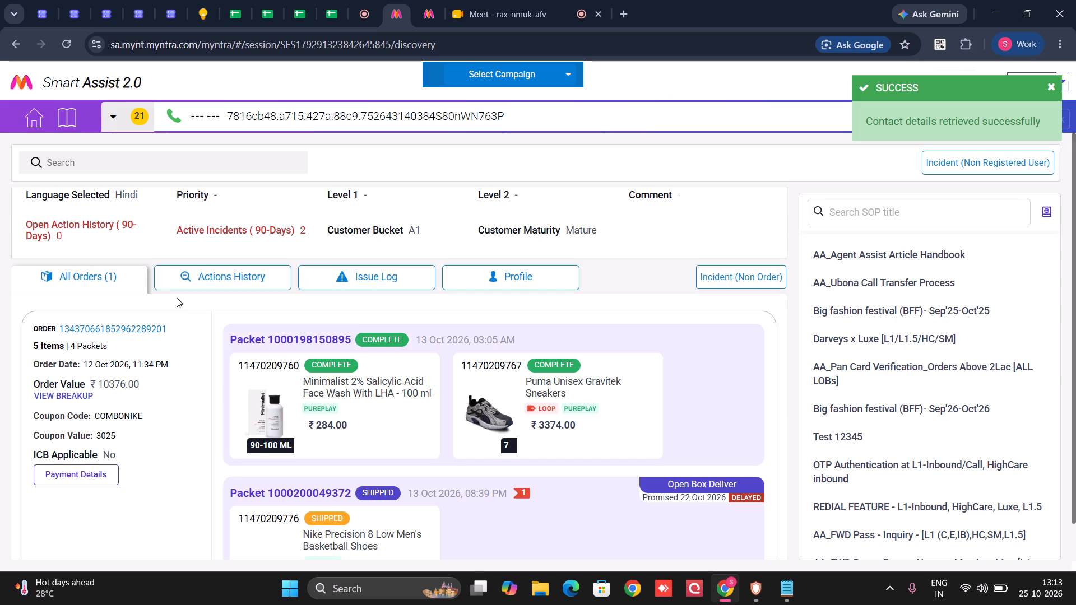
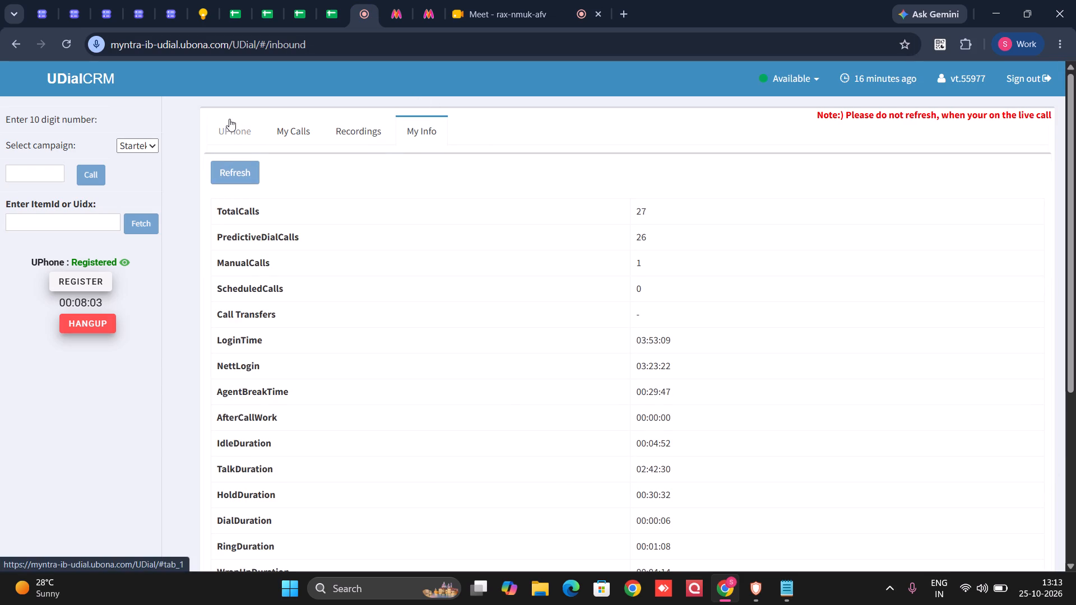
# Review the live call's customer info and the agent's own call and login statistics, and refresh those statistics.
pyautogui.click(230, 118)
pyautogui.click(445, 122)
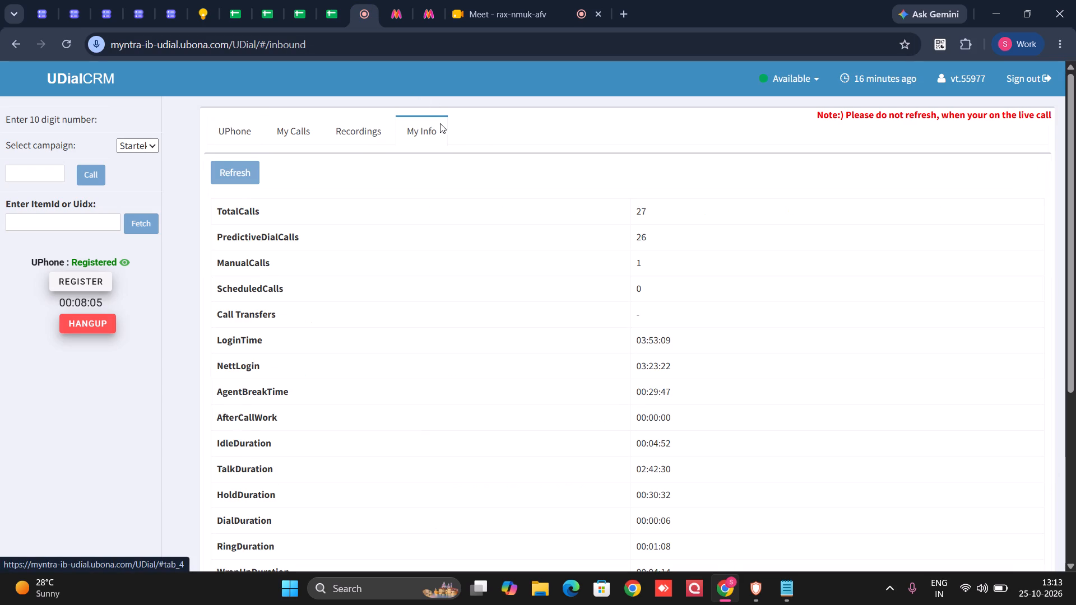
pyautogui.scroll(-4, 457, 390)
pyautogui.scroll(6, 347, 352)
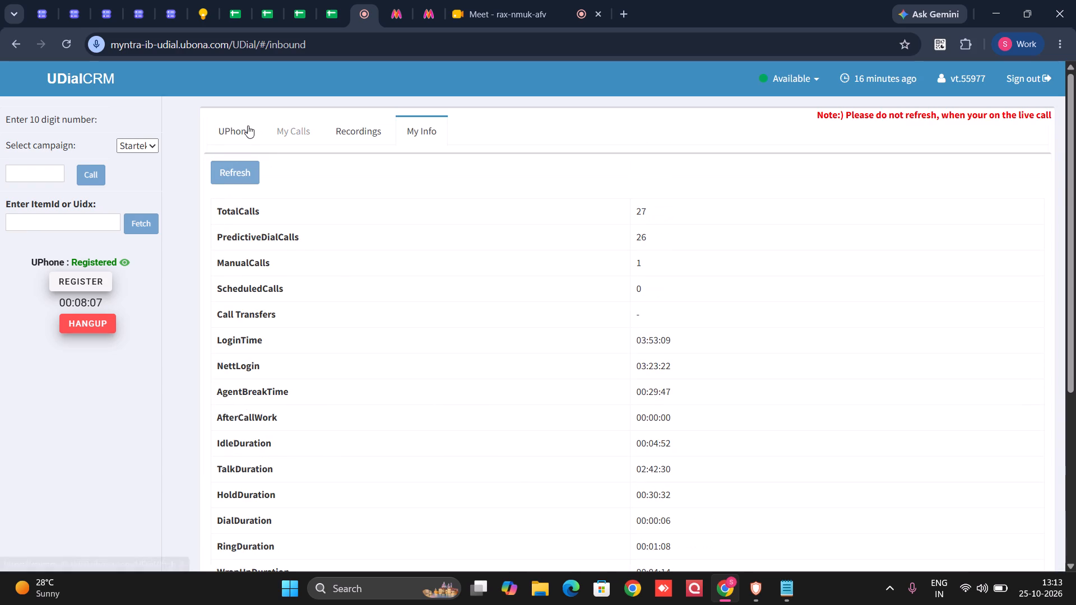
pyautogui.click(248, 125)
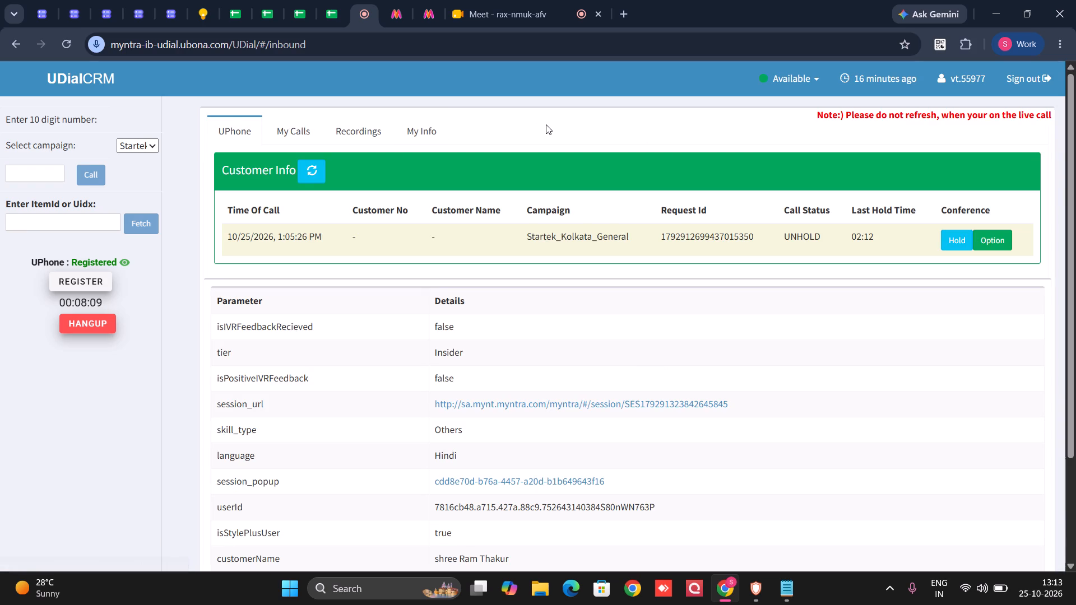
pyautogui.click(437, 132)
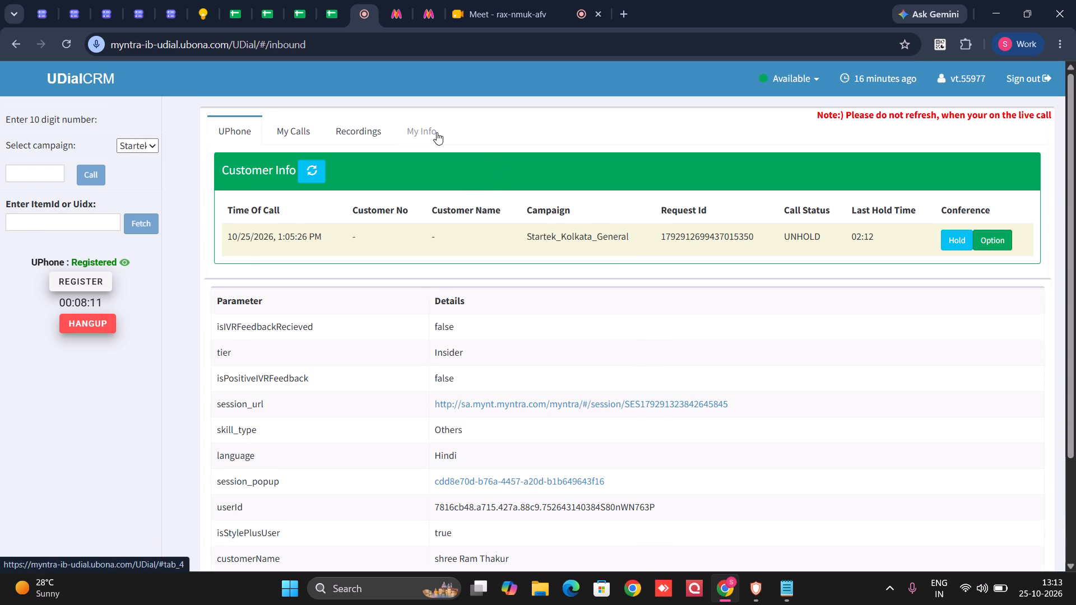
pyautogui.click(247, 177)
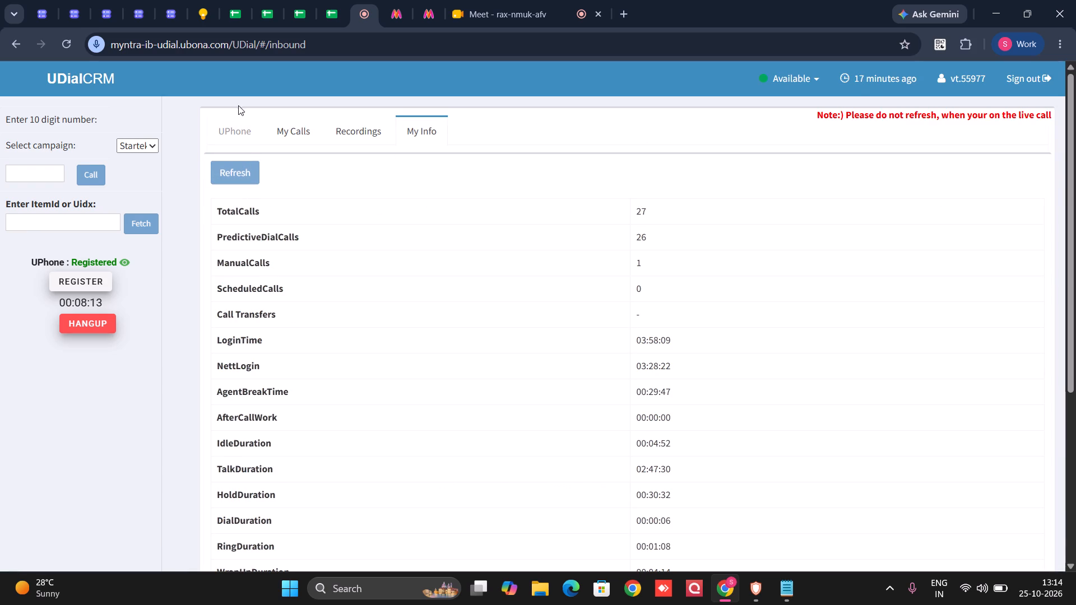
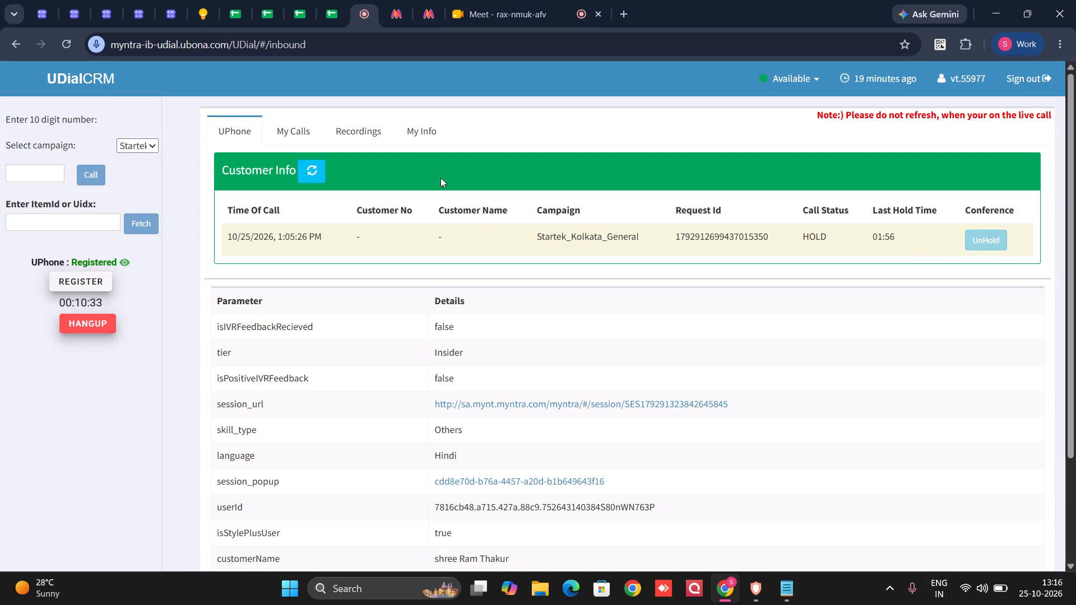
# Check the item details of the return-to-origin Nike Air Max Torch 4 shoe in Smart Assist and open its packet details.
pyautogui.click(396, 6)
pyautogui.click(430, 10)
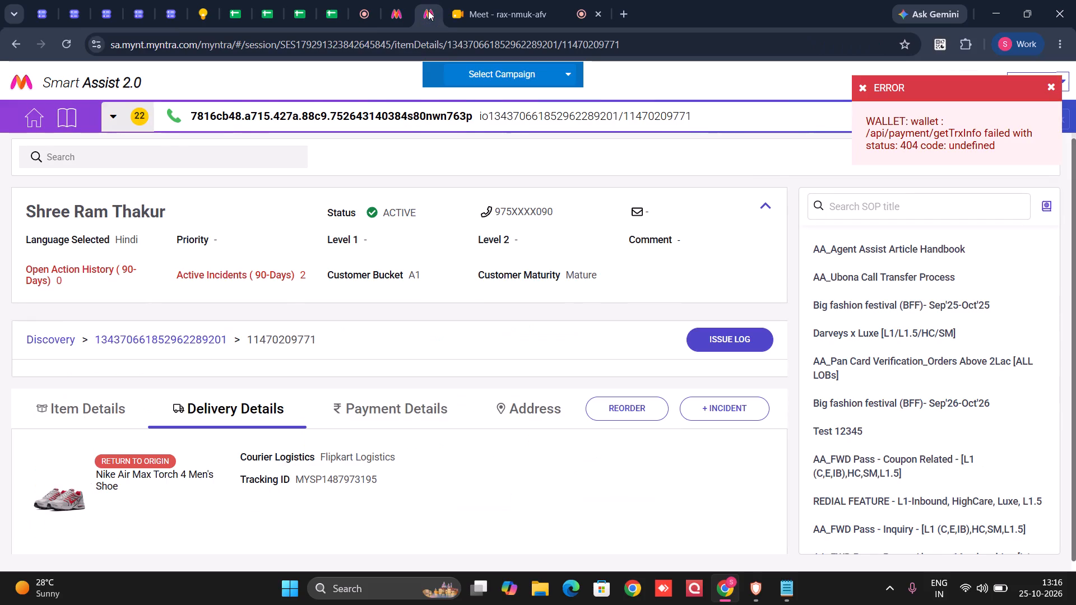
pyautogui.click(74, 400)
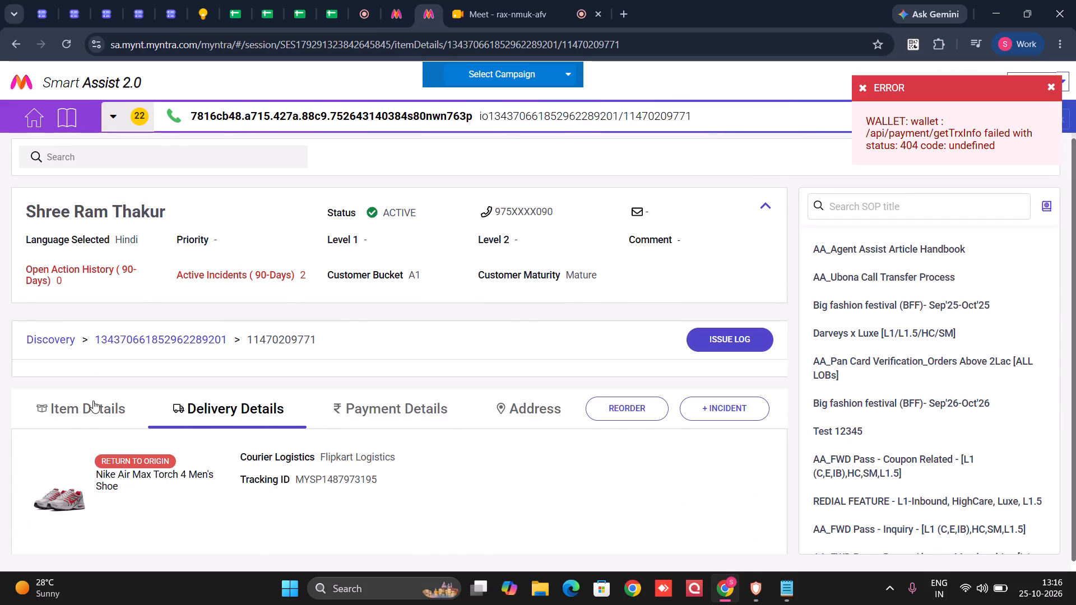
pyautogui.scroll(-2, 242, 402)
pyautogui.click(318, 332)
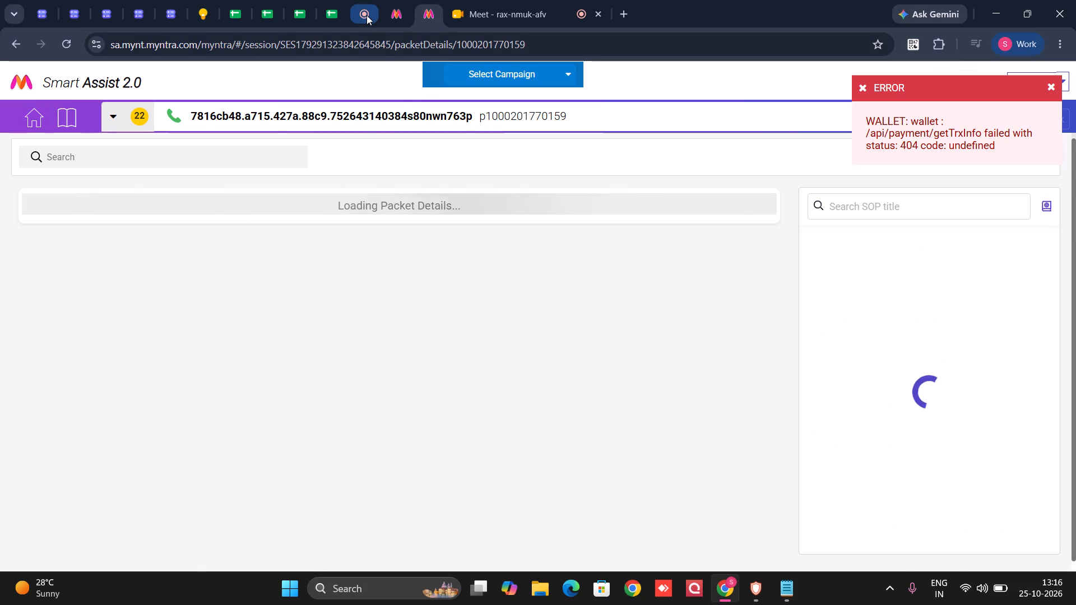
# In UDialCRM, request a campaign transfer of the live call to Startek_Kolkata_IB_L1.5 with transfer type WARM_TRANSFER.
pyautogui.click(367, 15)
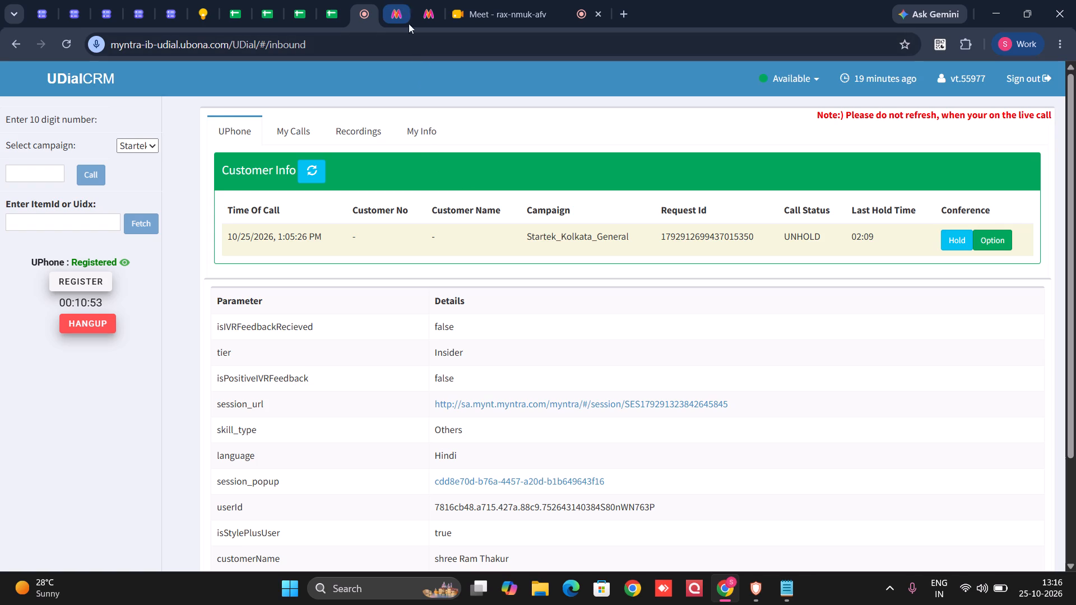
pyautogui.click(998, 236)
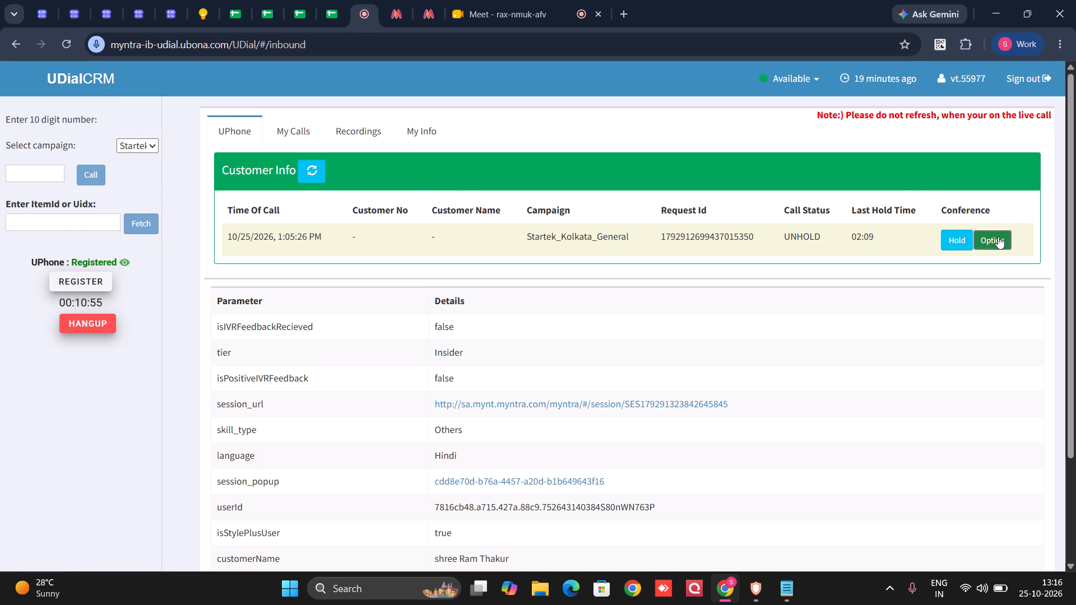
pyautogui.click(430, 201)
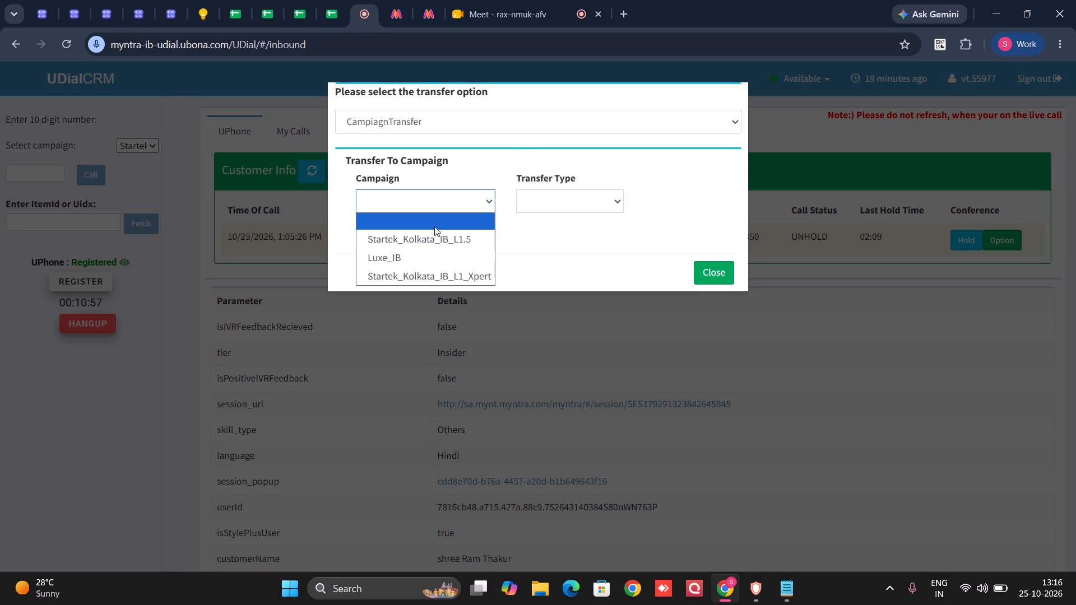
pyautogui.click(435, 238)
pyautogui.click(567, 199)
pyautogui.click(558, 234)
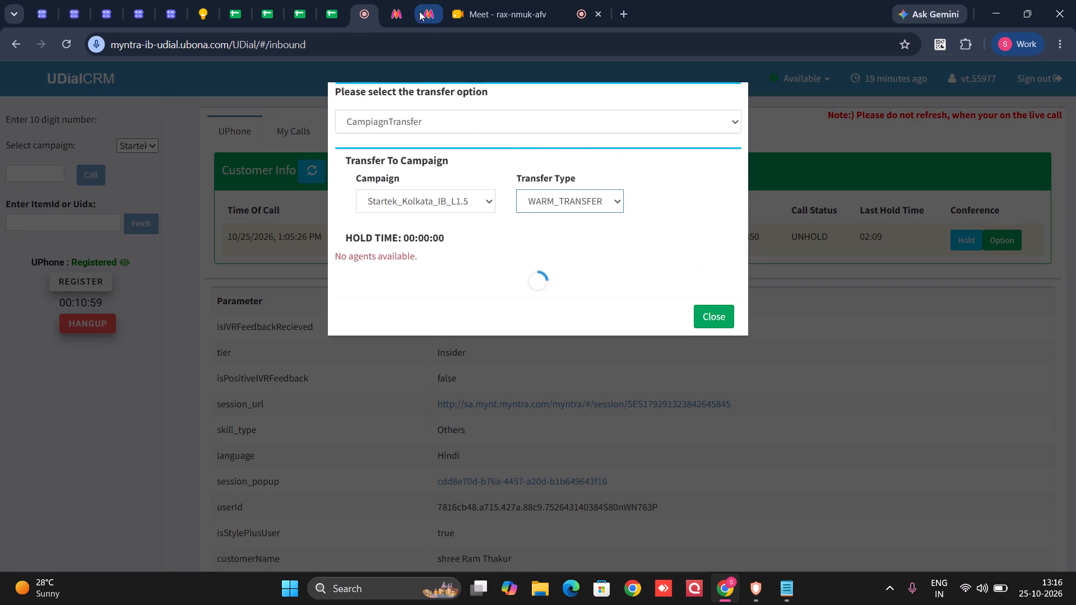
# Return to the customer's order overview in Smart Assist to review the order's packets.
pyautogui.click(398, 14)
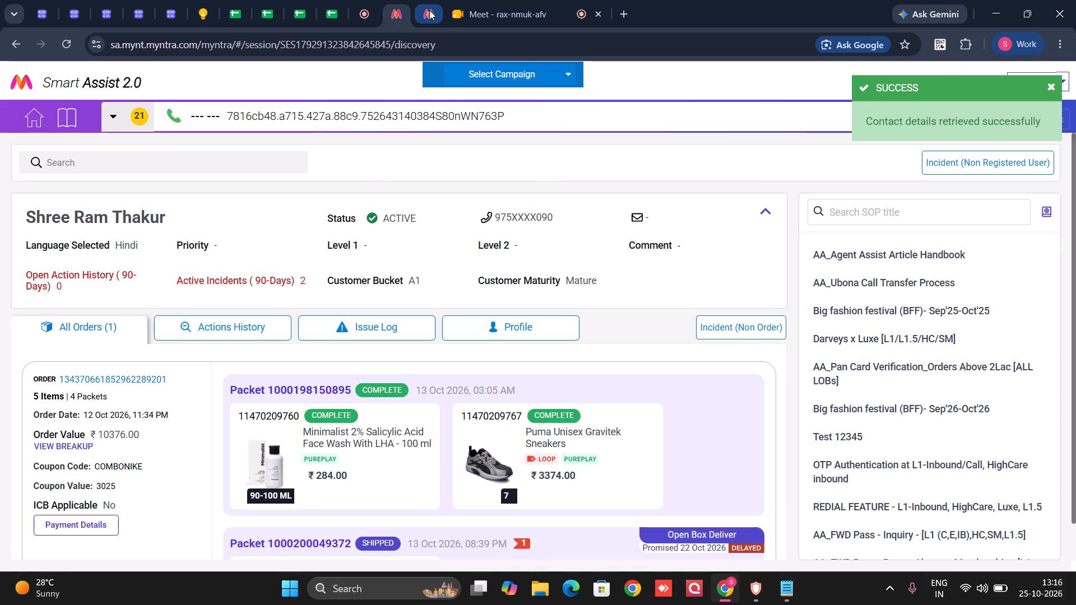
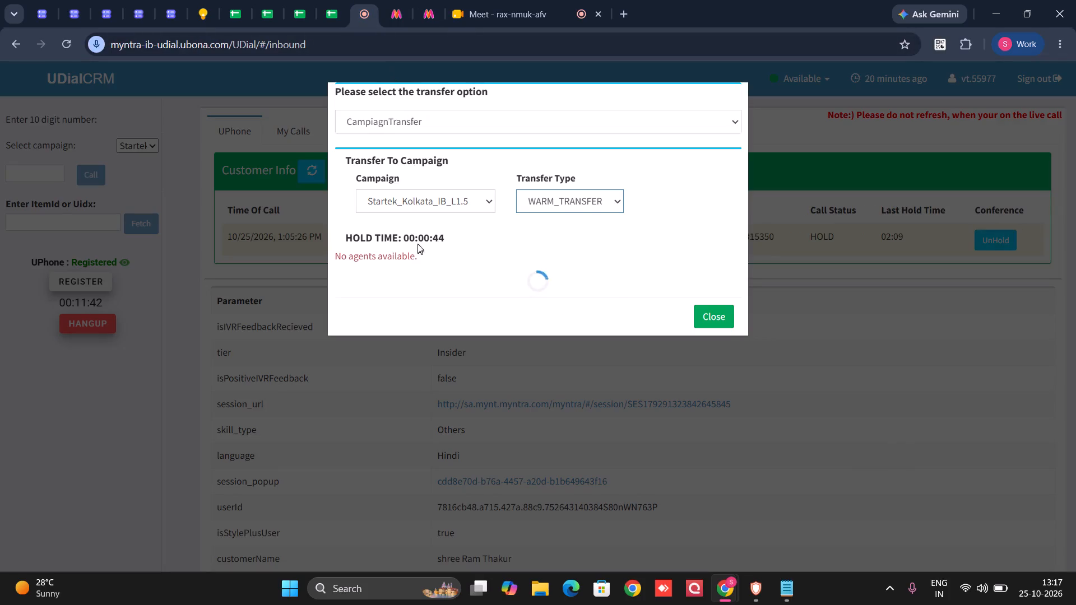
# In Smart Assist, copy the packet number of the returned-to-origin Nike Air Max Torch 4 shoe from its packet details.
pyautogui.click(427, 15)
pyautogui.scroll(2, 438, 242)
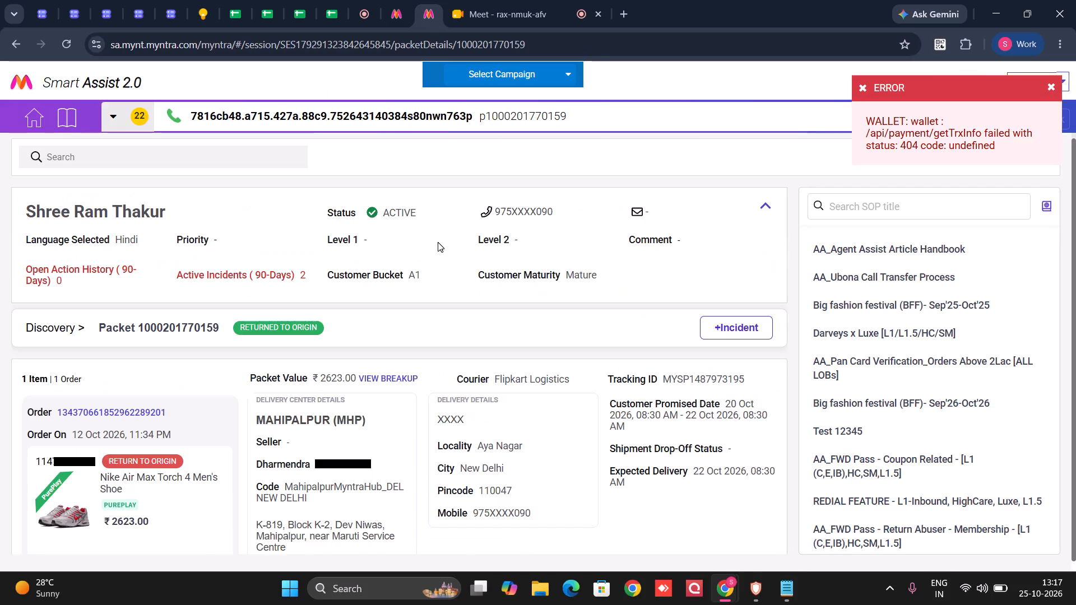
pyautogui.scroll(1, 438, 242)
pyautogui.doubleClick(158, 320)
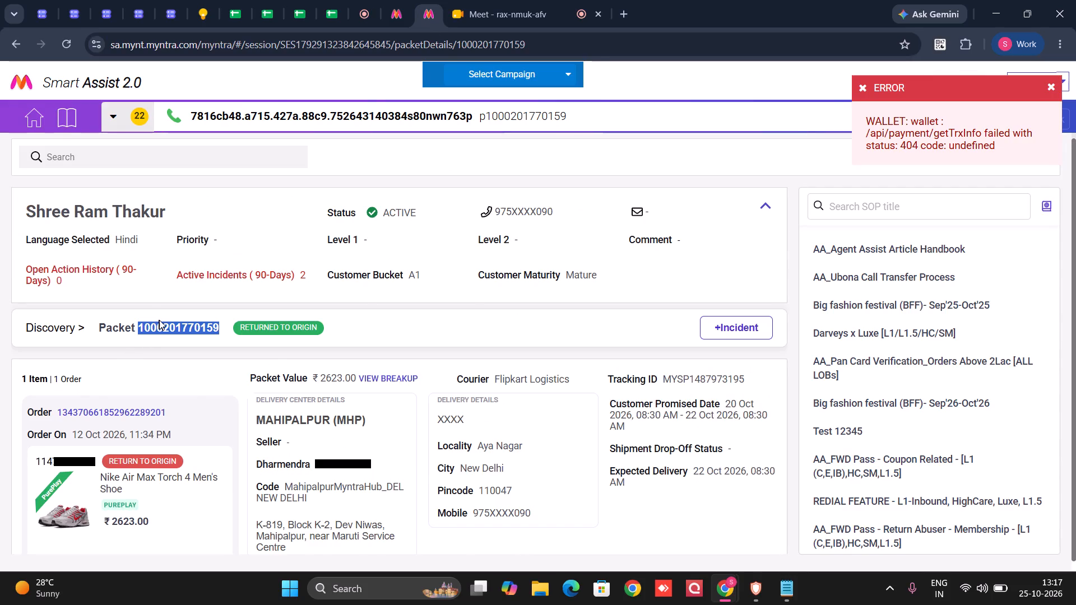
pyautogui.hotkey('ctrl', 'c')
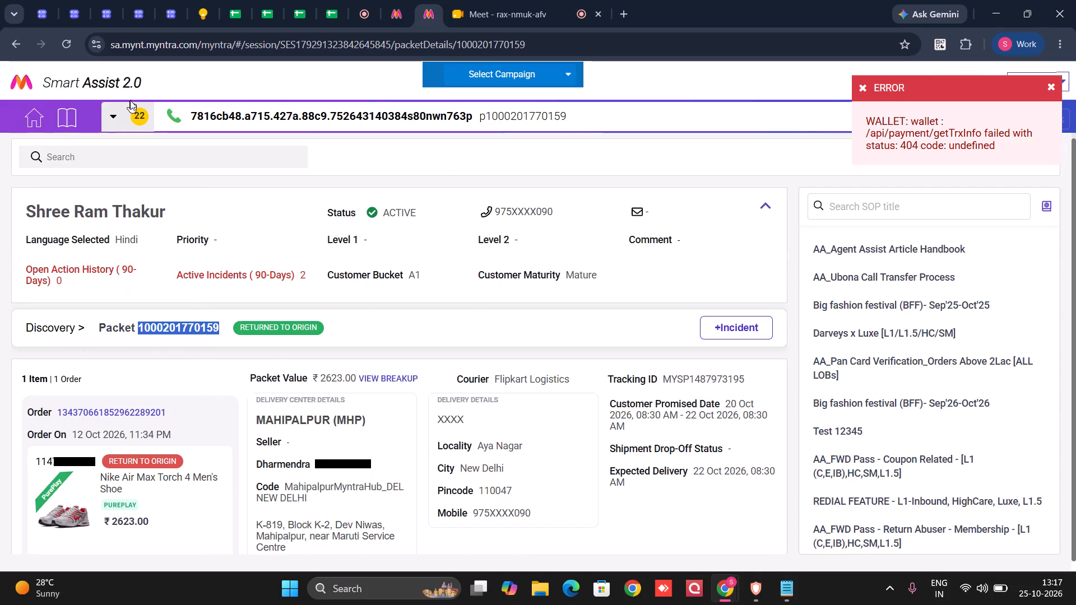
pyautogui.click(131, 114)
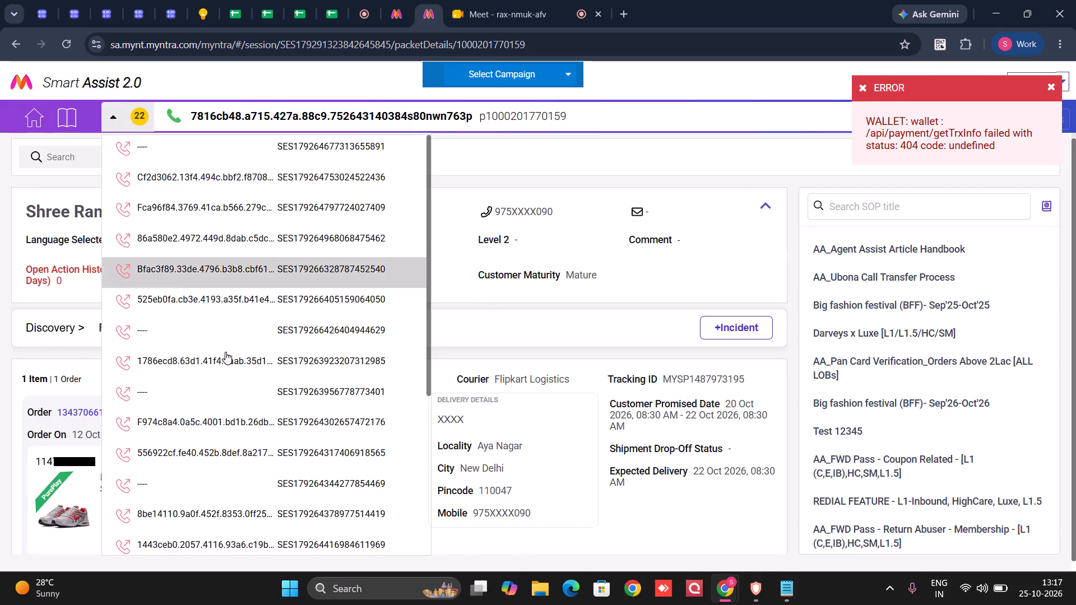
pyautogui.scroll(-11, 272, 462)
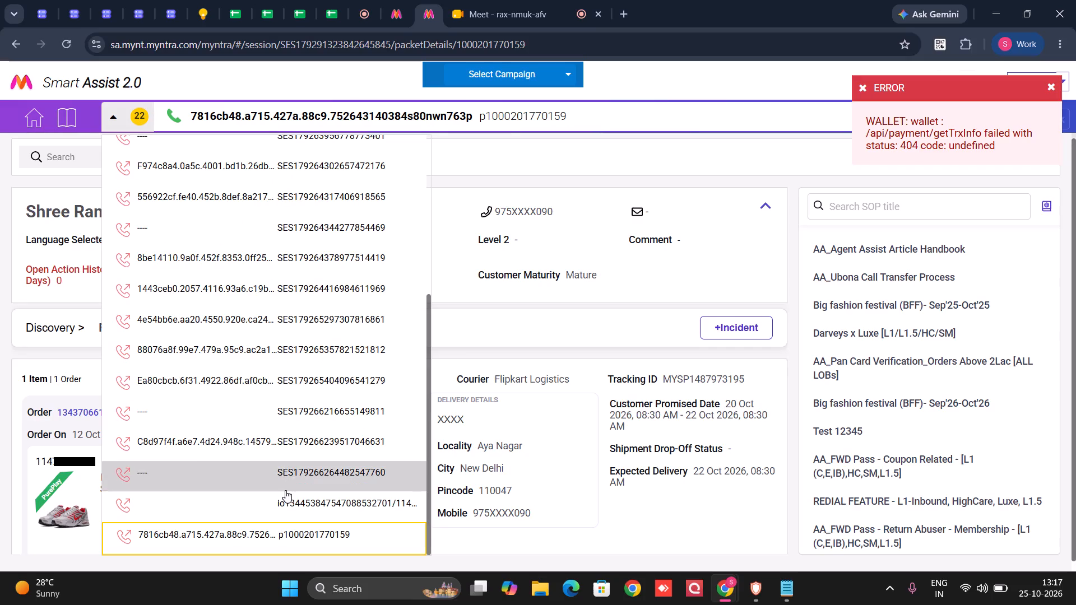
pyautogui.click(289, 447)
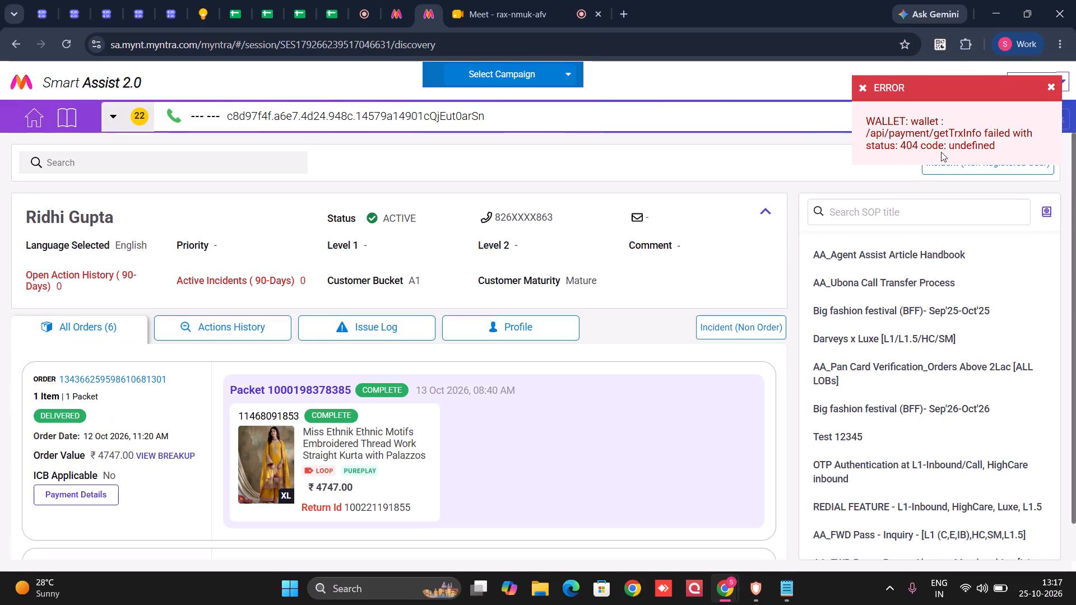
pyautogui.click(1051, 87)
pyautogui.click(1051, 86)
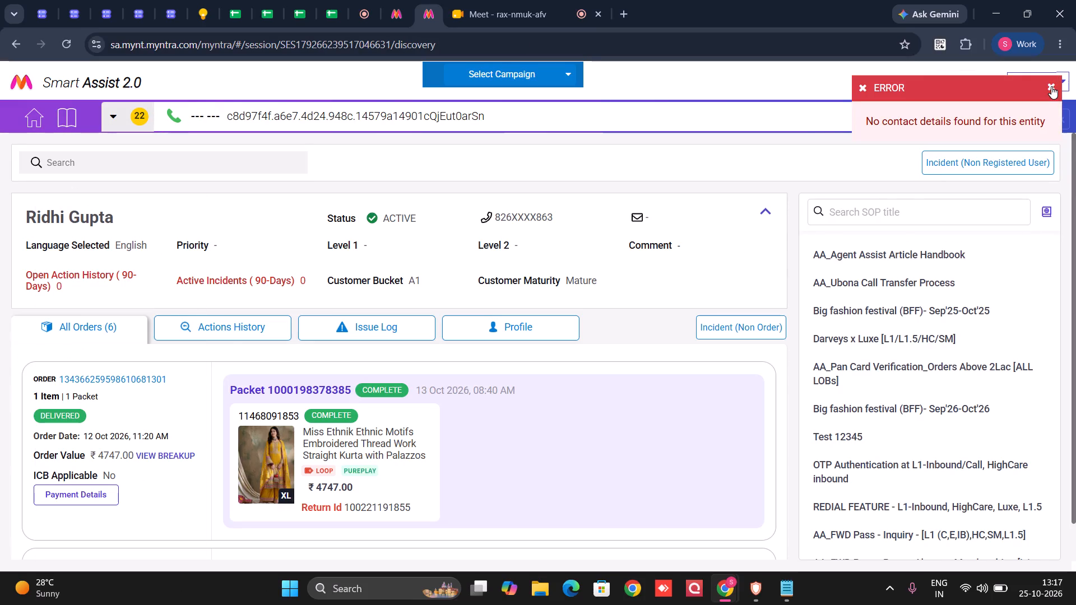
pyautogui.click(1051, 86)
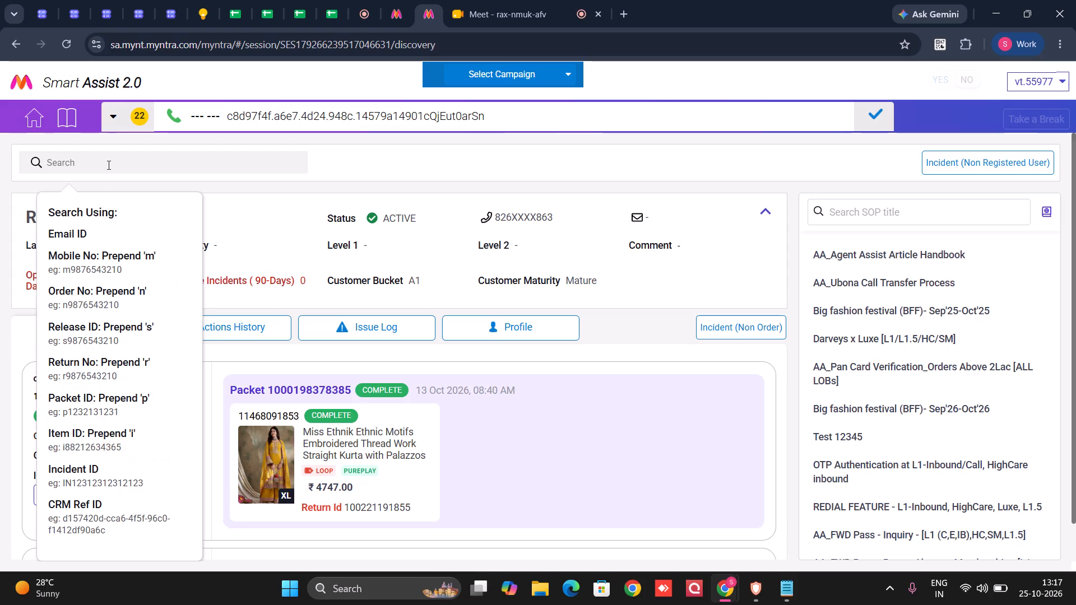
pyautogui.click(108, 163)
pyautogui.press('p')
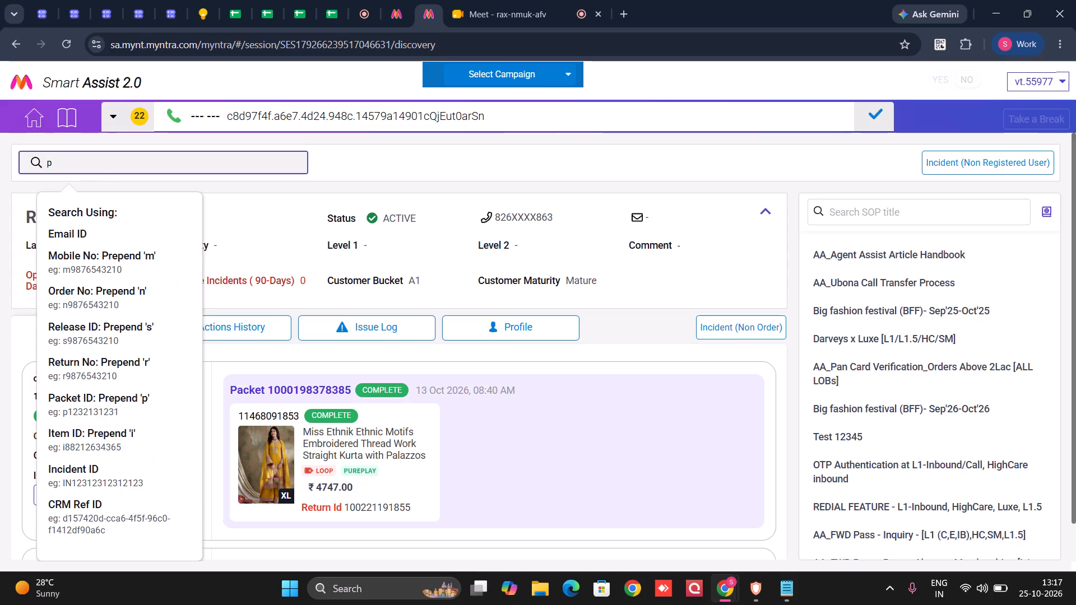
pyautogui.hotkey('ctrl', 'v')
pyautogui.press('Return')
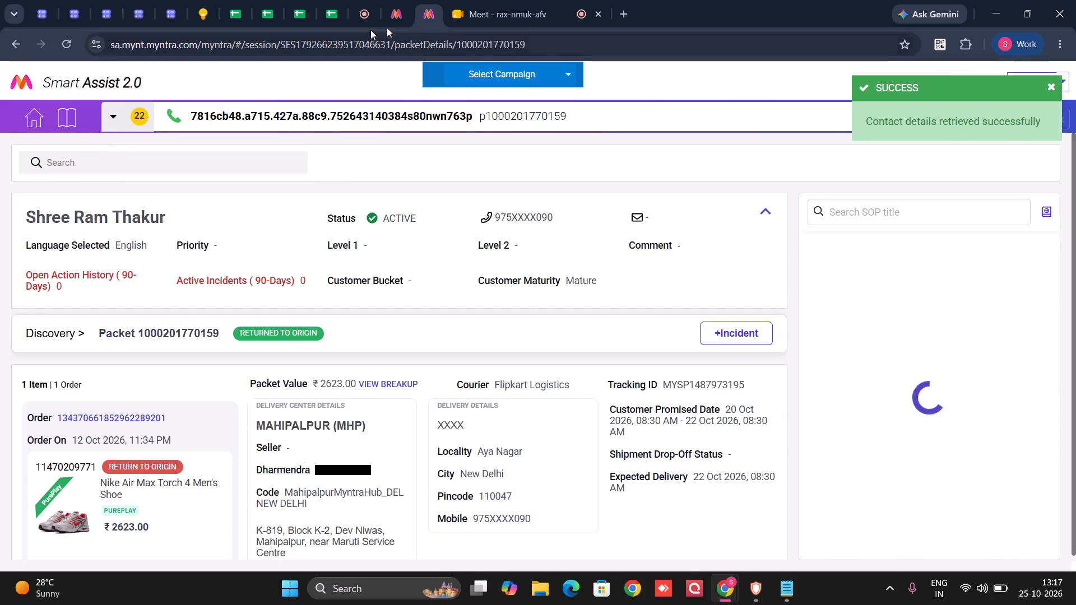
pyautogui.click(396, 10)
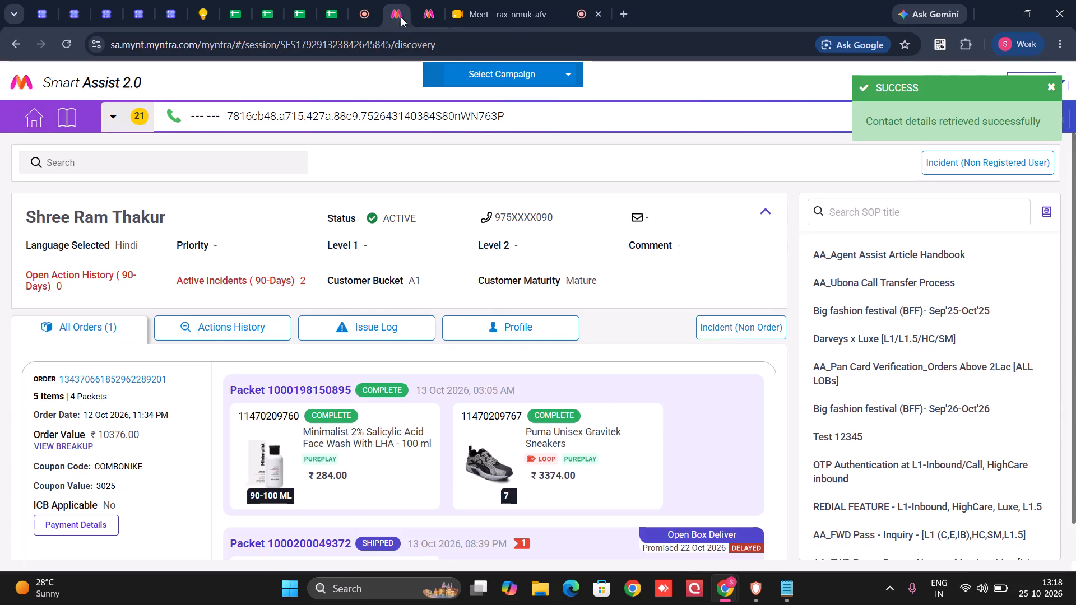
pyautogui.click(425, 11)
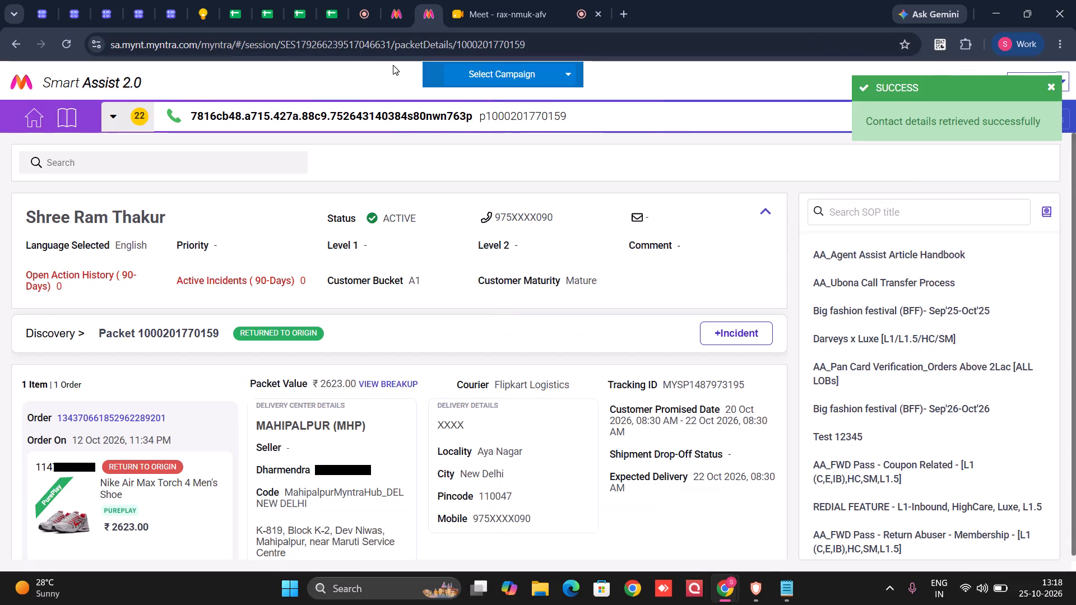
# Start an incident on the packet categorised Cancel, Why was my order cancelled?, RTO - Pincode Serviceability; copy the last category's text and continue without a task.
pyautogui.click(735, 331)
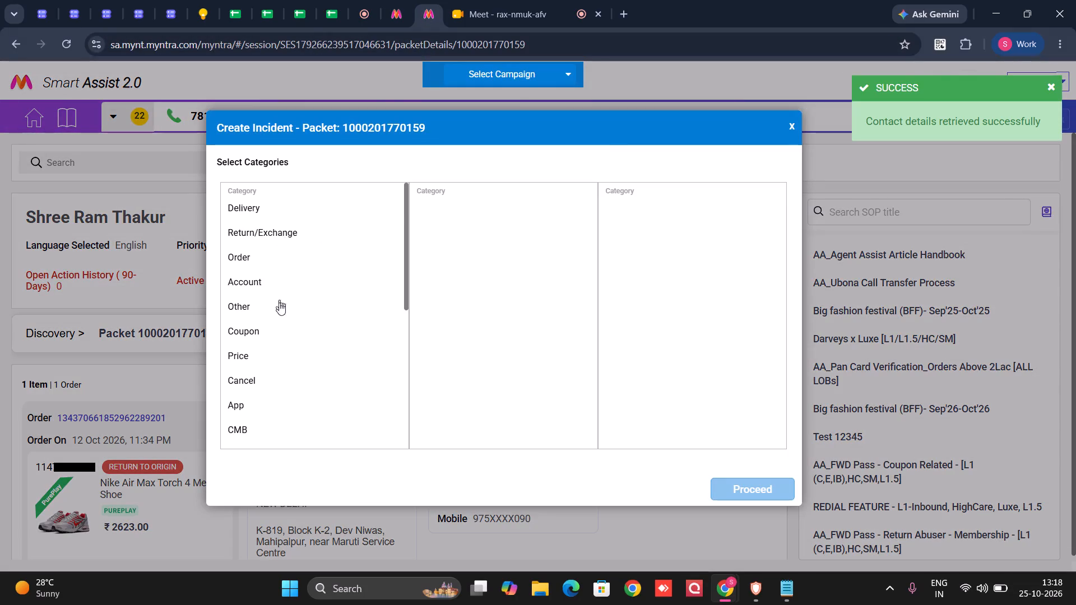
pyautogui.scroll(-1, 280, 309)
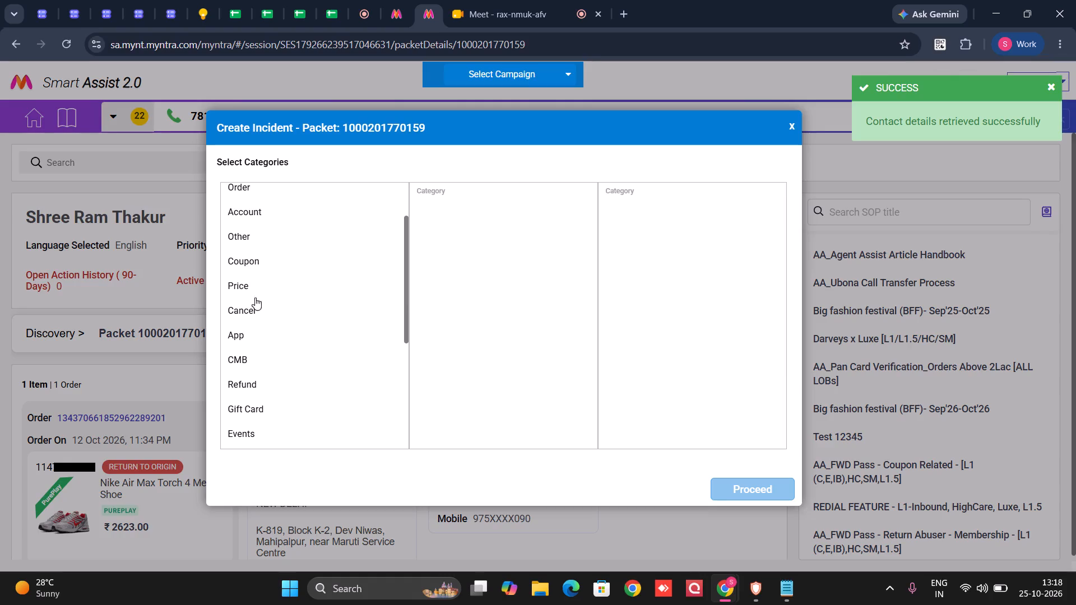
pyautogui.click(255, 313)
pyautogui.click(465, 230)
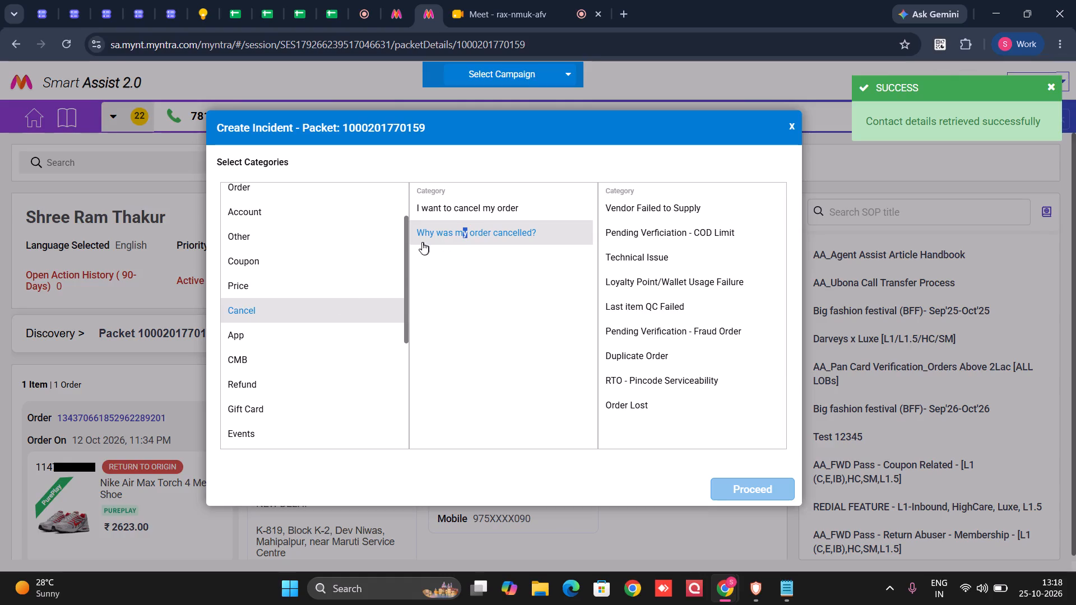
pyautogui.click(645, 378)
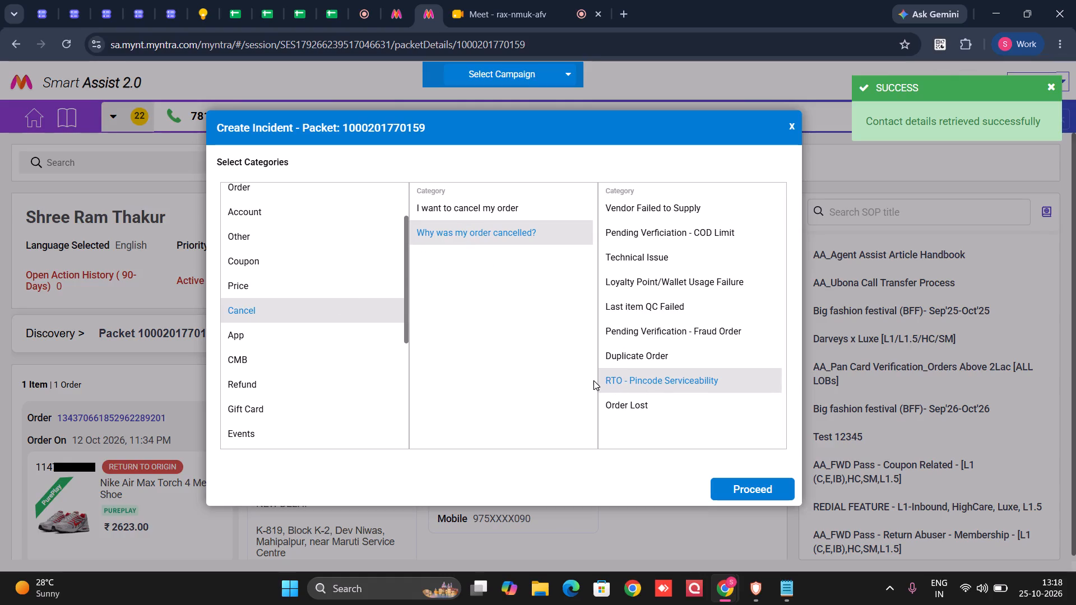
pyautogui.moveTo(605, 380); pyautogui.dragTo(736, 376)
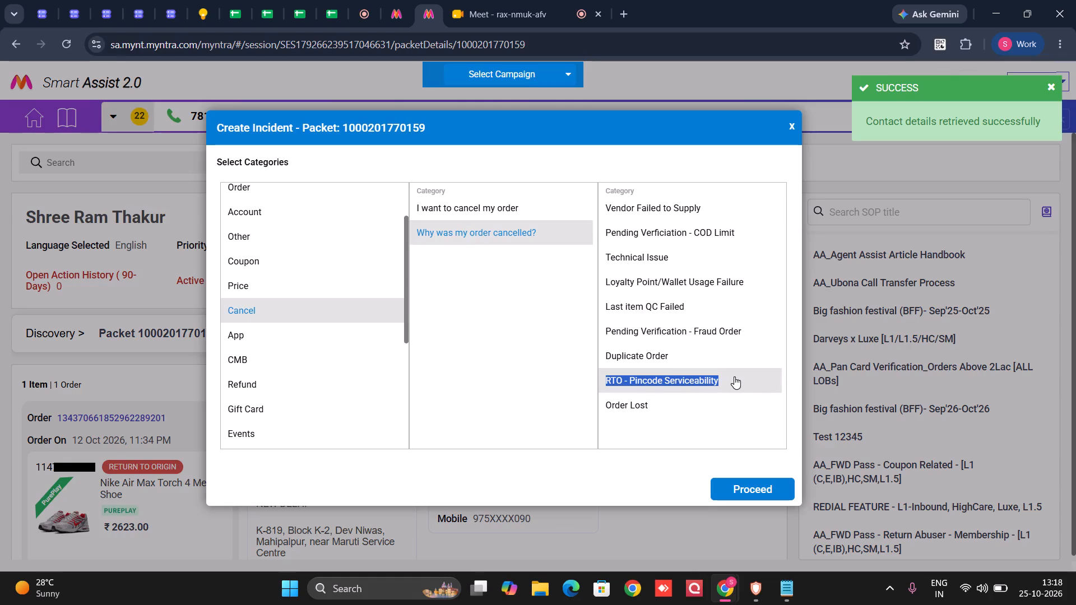
pyautogui.hotkey('ctrl', 'c')
pyautogui.click(735, 488)
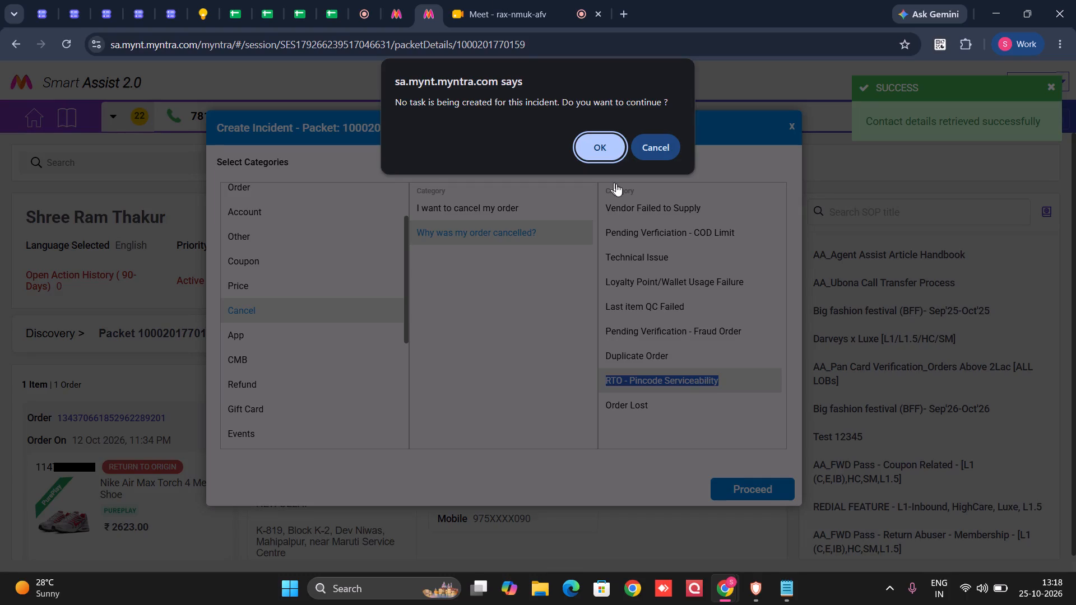
pyautogui.click(600, 142)
# Check the warm transfer in UDialCRM, and back in the Smart Assist incident form assign the queue CC - Inbound.
pyautogui.click(362, 10)
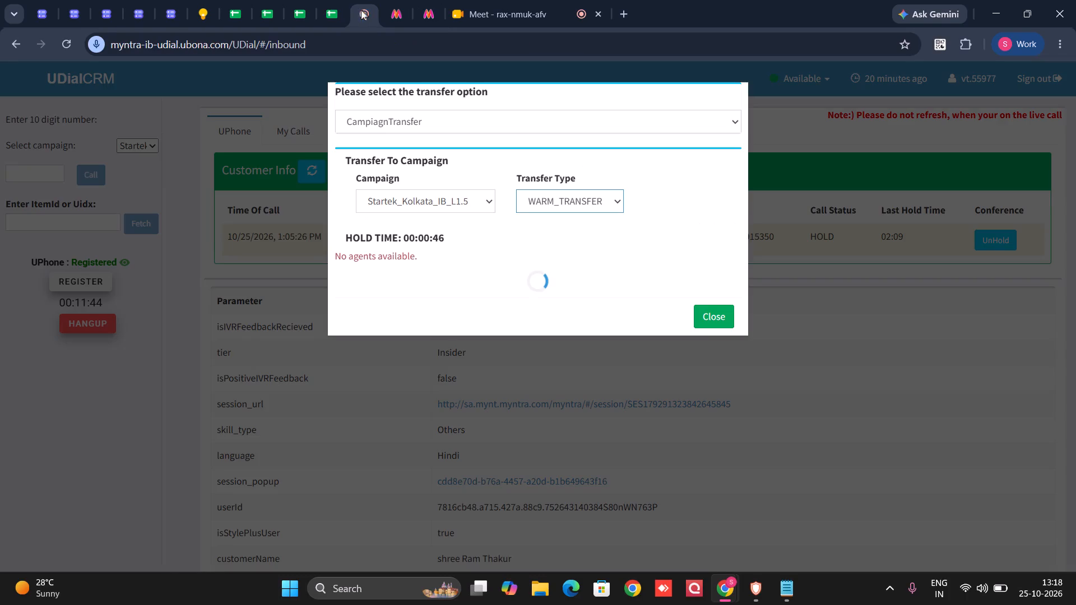
pyautogui.click(430, 13)
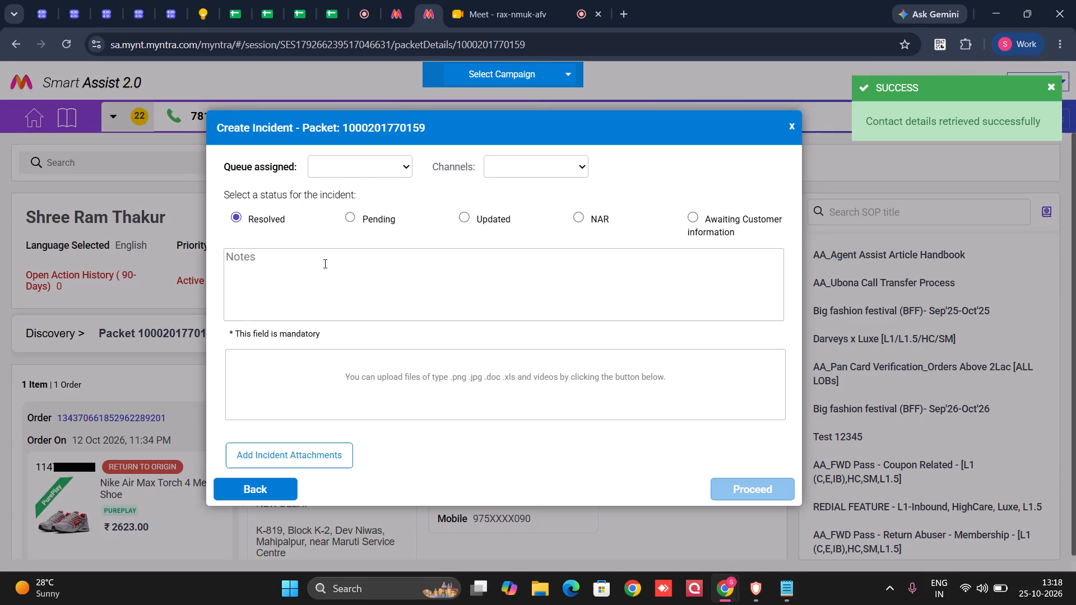
pyautogui.click(342, 164)
pyautogui.click(365, 203)
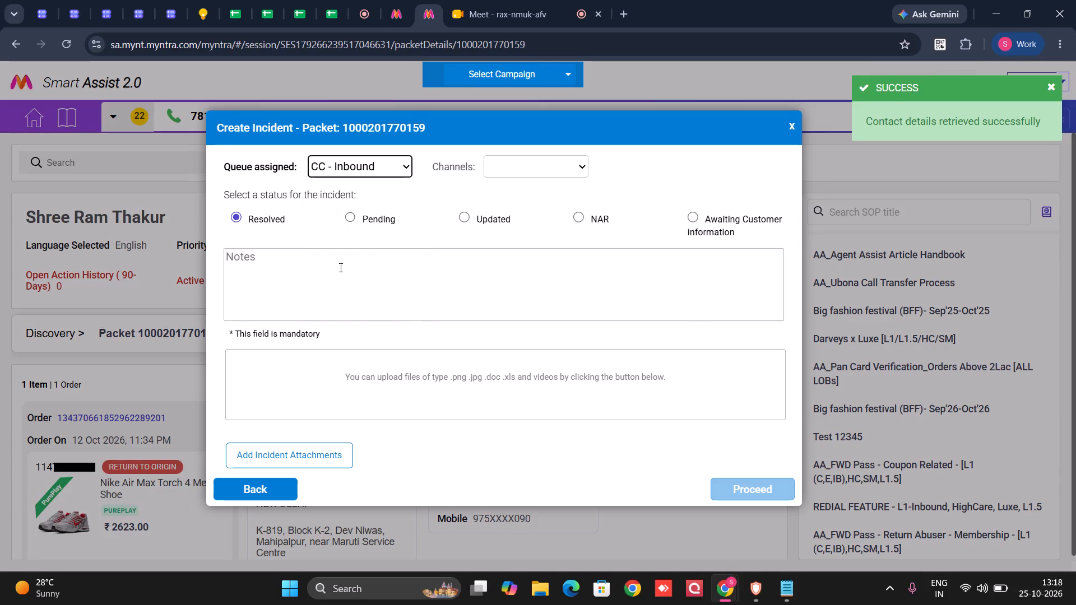
# Fill the first line of the incident notes with "canel##why was my order cancelled##RTO - Pincode Serviceability".
pyautogui.click(329, 284)
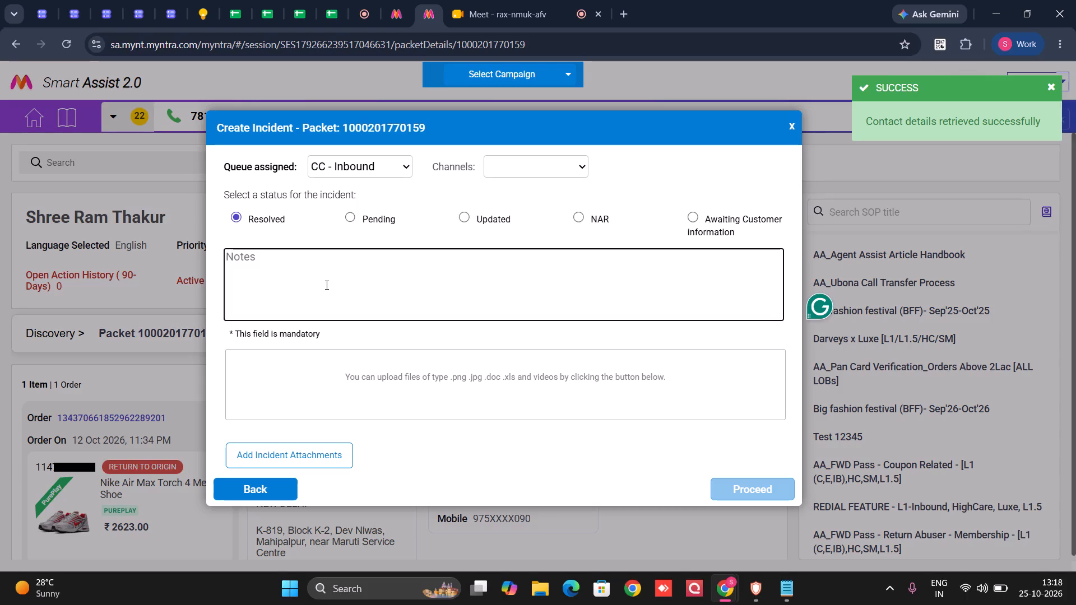
pyautogui.hotkey('ctrl', 'v')
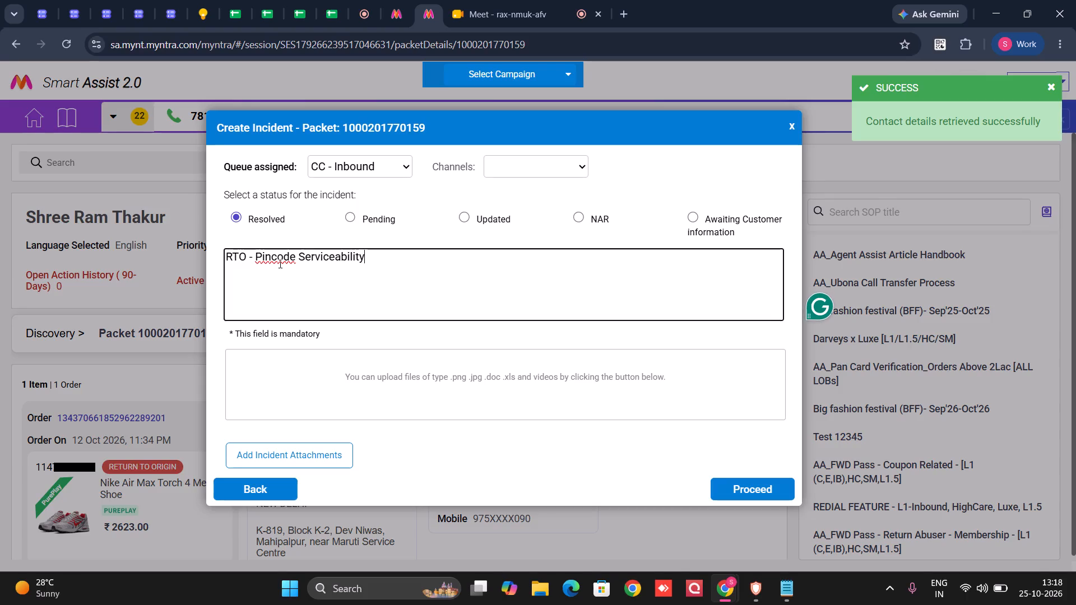
pyautogui.click(227, 255)
pyautogui.write('canel')
pyautogui.write('##')
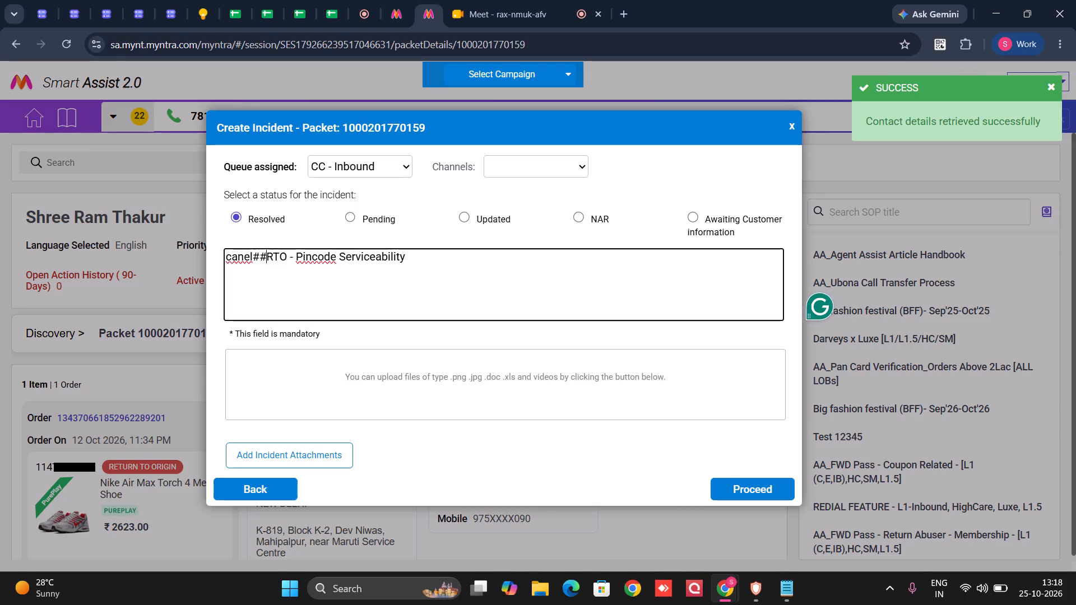
pyautogui.write('why e')
pyautogui.press('BackSpace')
pyautogui.press('w')
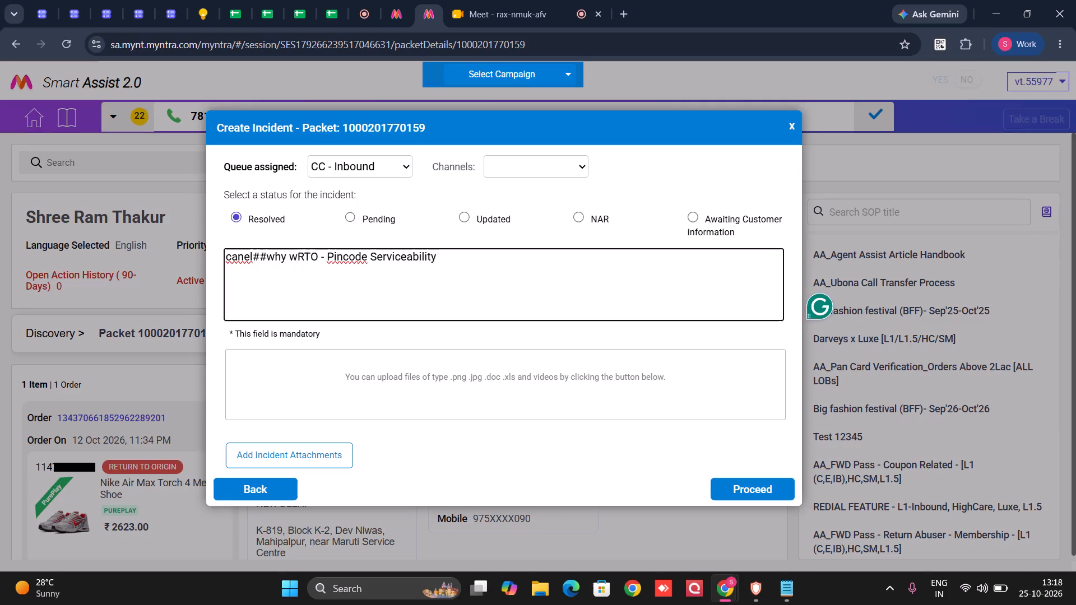
pyautogui.write('as my order cancelled##')
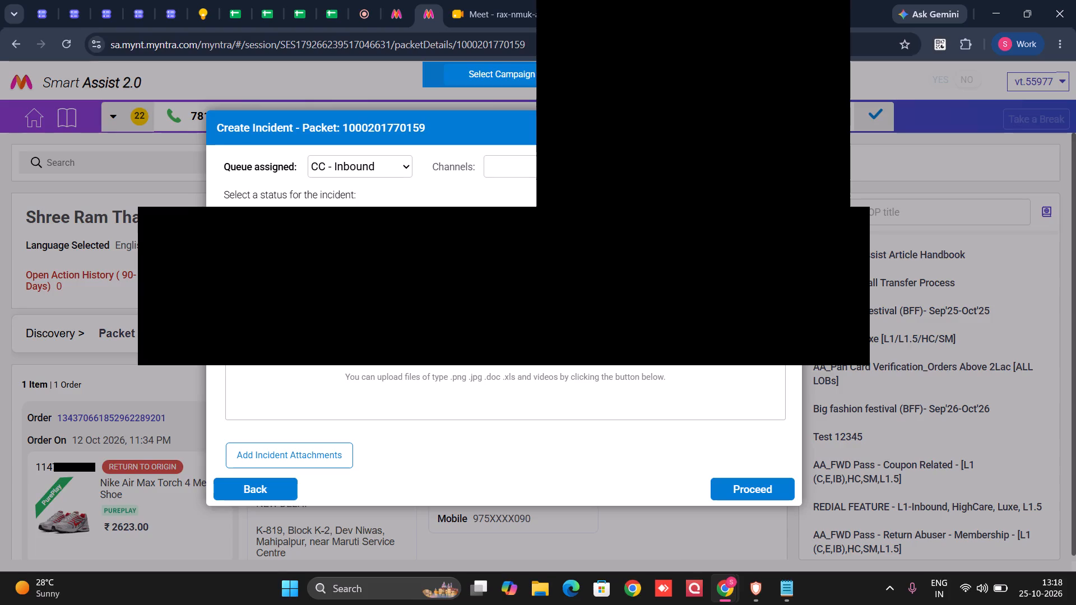
# Recheck the transfer in UDialCRM, and add the incident note line "VOC- why order cancelled, i want order on same price".
pyautogui.click(365, 10)
pyautogui.click(426, 13)
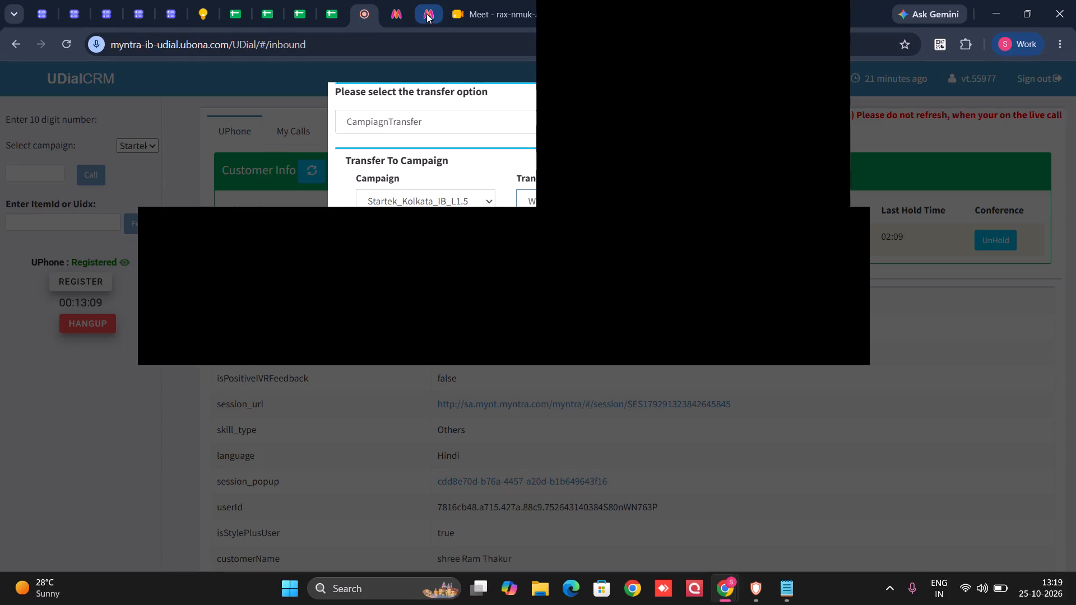
pyautogui.click(583, 259)
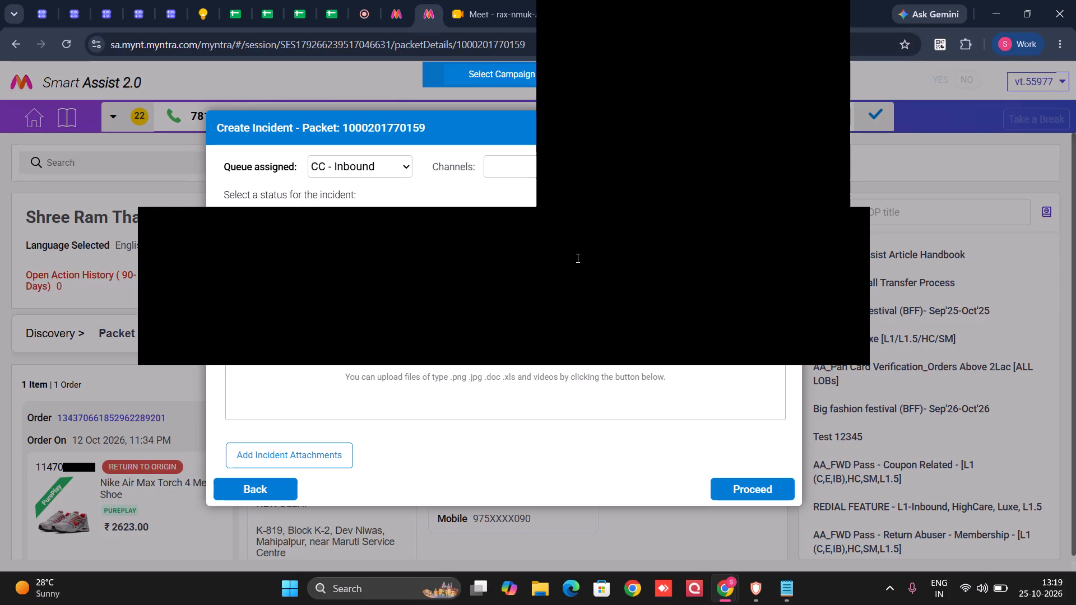
pyautogui.press('Return')
pyautogui.write('VOC- why order cancelled, i want order on sam')
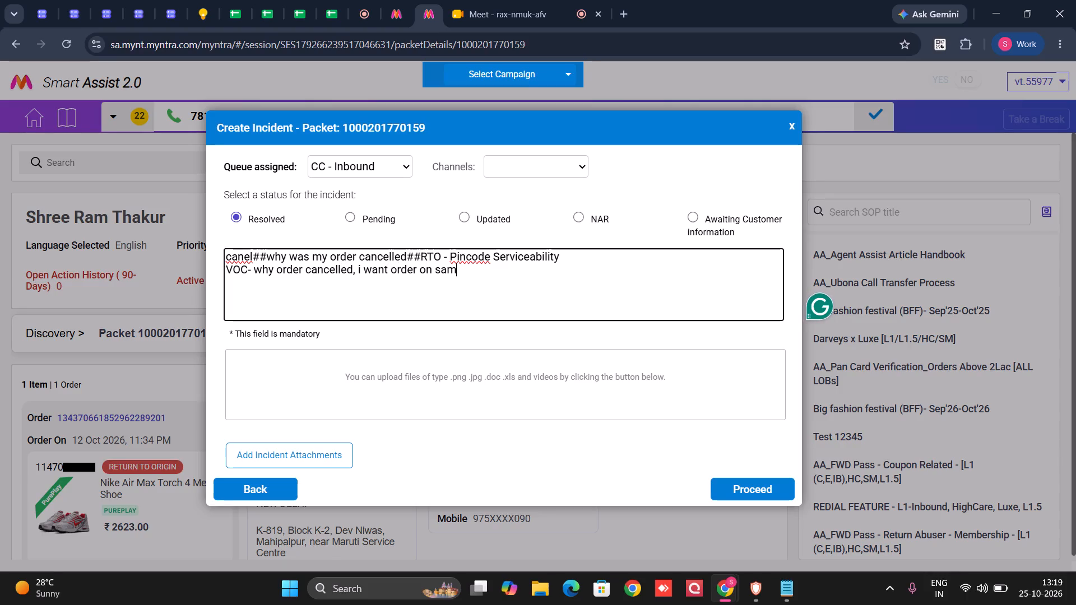
pyautogui.write('e price')
pyautogui.press('Return')
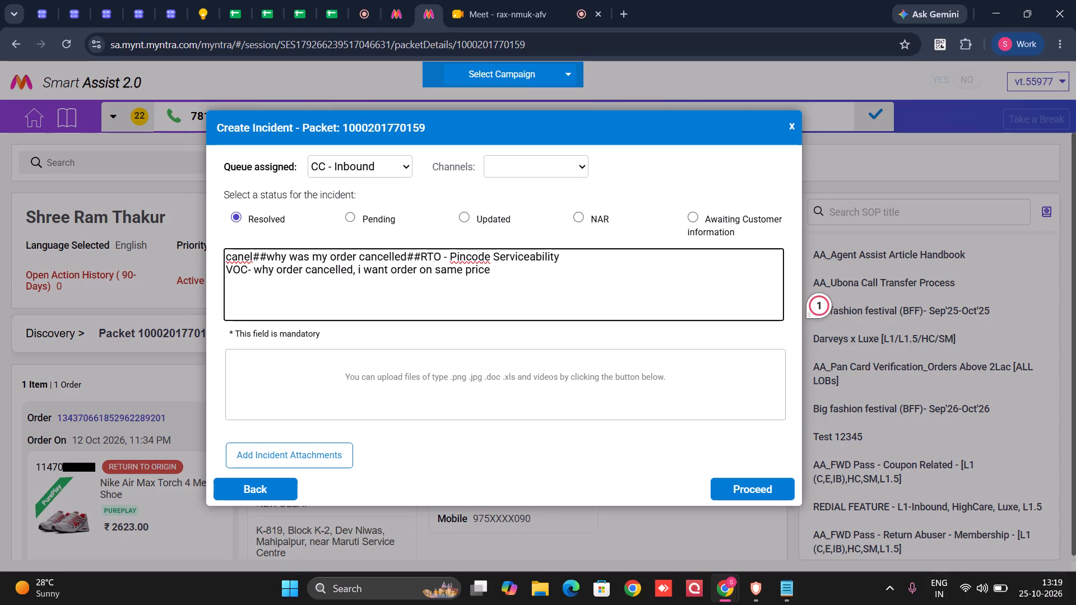
# Add the incident note line "ac- transfer call to senior" below the VOC line.
pyautogui.write('a-')
pyautogui.press('space')
pyautogui.write('tr')
pyautogui.write('ansfer all to')
pyautogui.press('space')
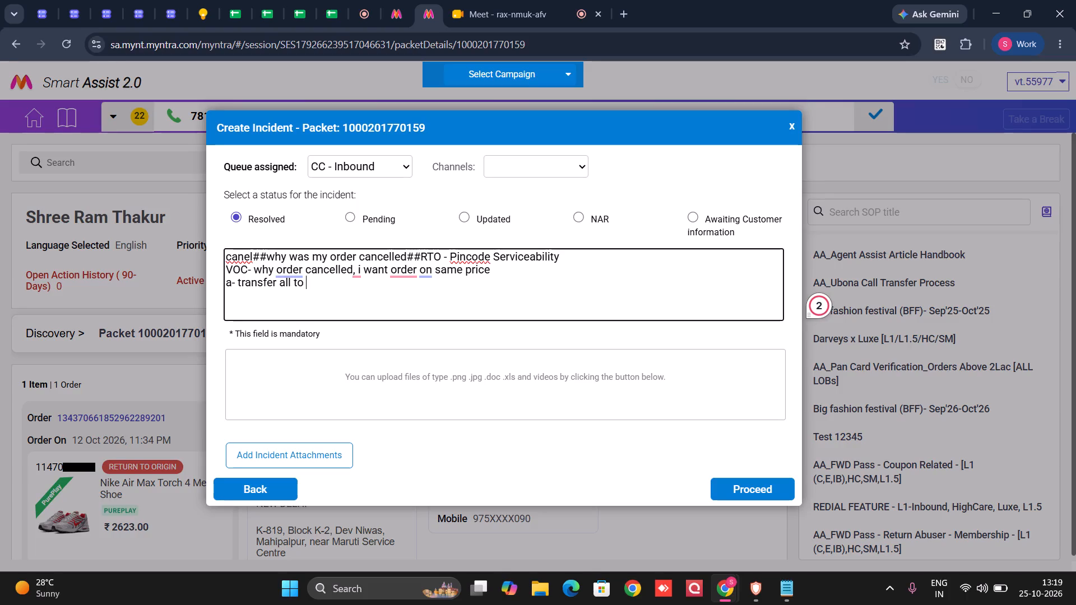
pyautogui.write('senior')
pyautogui.press('space')
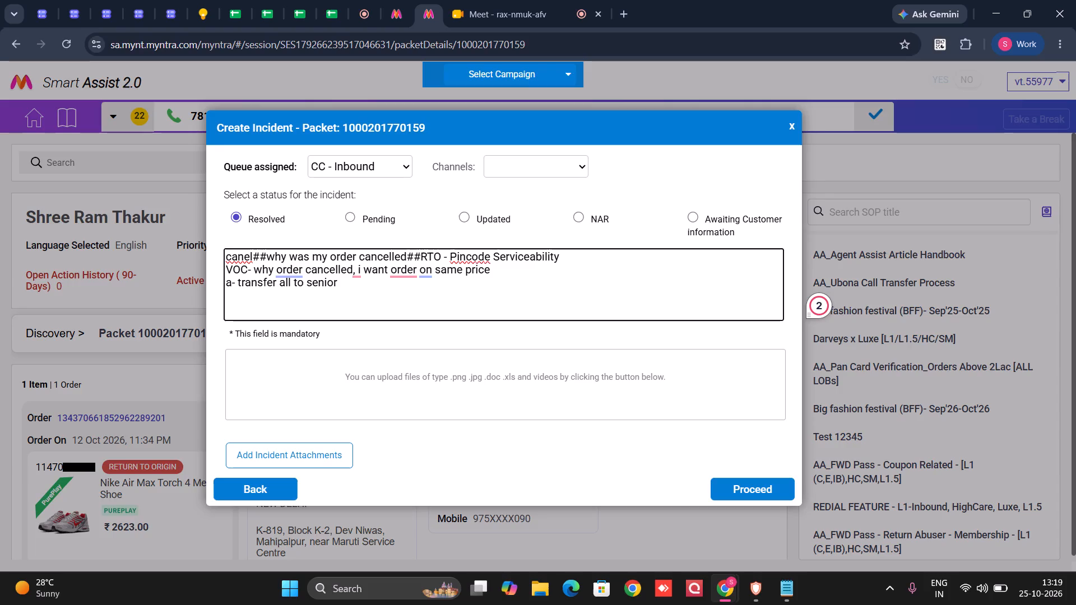
pyautogui.click(231, 286)
pyautogui.press('c')
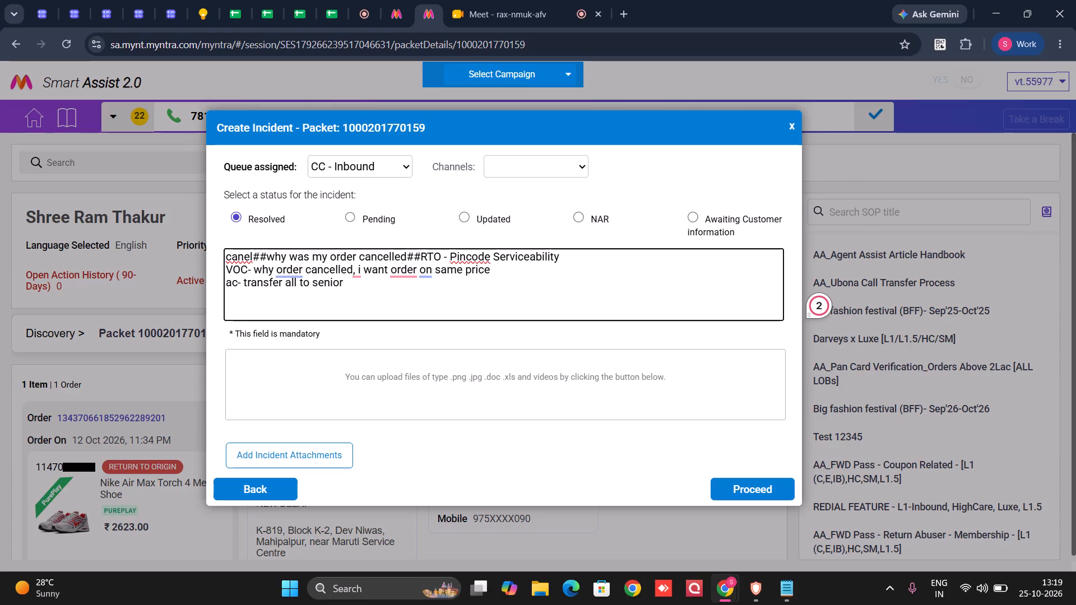
pyautogui.click(285, 283)
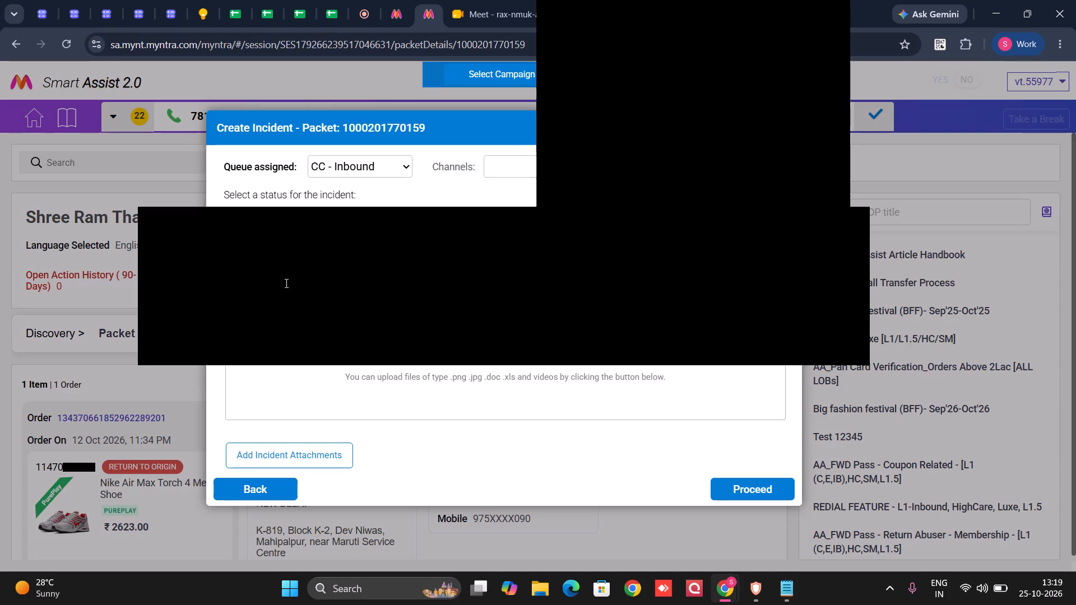
pyautogui.press('c')
# Extend the ac note line with "as per x threat to twitter" and start a new line.
pyautogui.click(354, 281)
pyautogui.write('as per')
pyautogui.press('space')
pyautogui.write('x')
pyautogui.press('space')
pyautogui.write('tr')
pyautogui.press('BackSpace')
pyautogui.write('hreat to twitter')
pyautogui.press('Return')
# Add the note lines "com- info shared" and "emo - angry", and submit the incident.
pyautogui.write('com-')
pyautogui.press('space')
pyautogui.write('info shared')
pyautogui.press('Return')
pyautogui.write('emo -')
pyautogui.press('space')
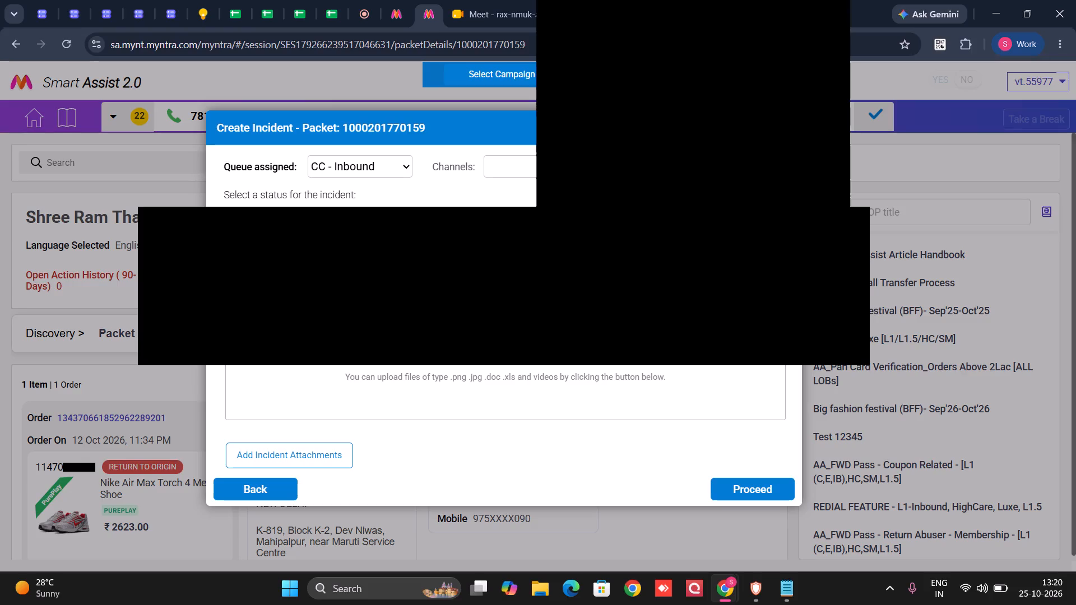
pyautogui.write('angry')
pyautogui.click(740, 492)
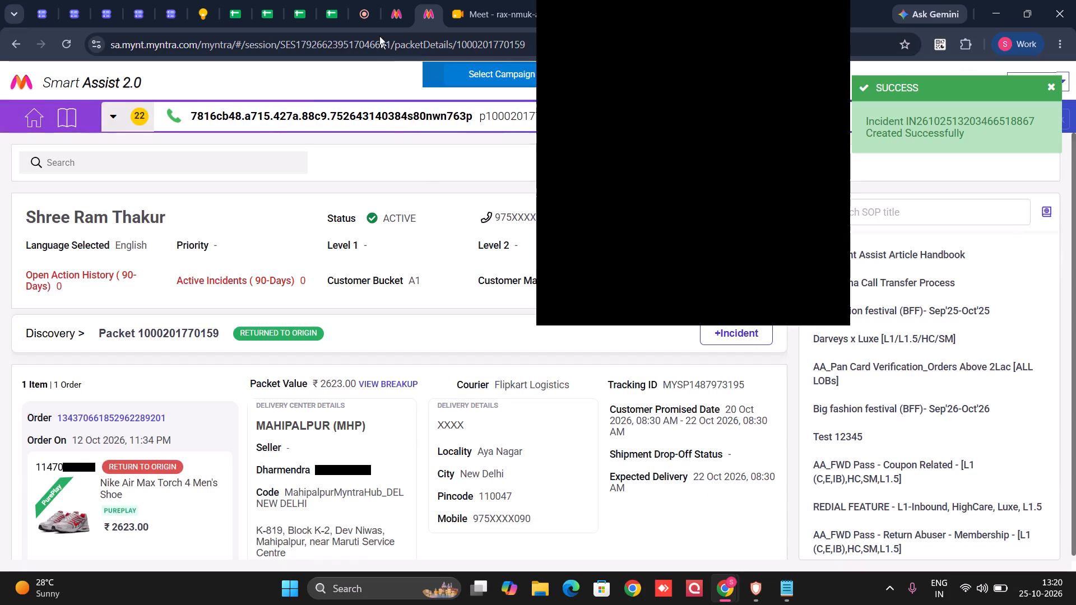
# Check the warm transfer in UDialCRM, and back in Smart Assist dismiss the notification and complete the open packet session.
pyautogui.click(366, 12)
pyautogui.click(365, 13)
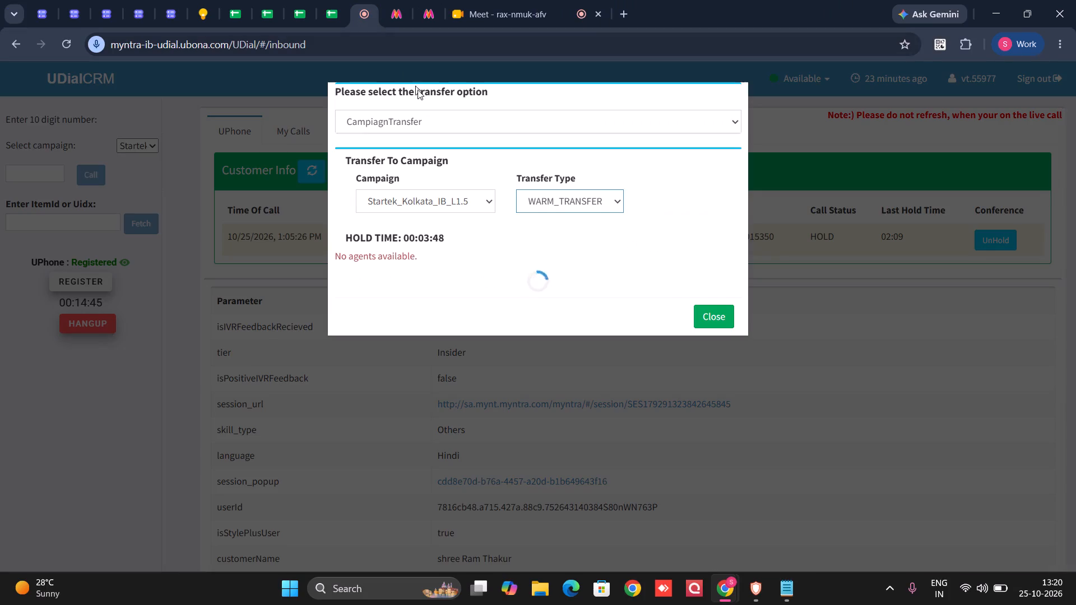
pyautogui.click(429, 16)
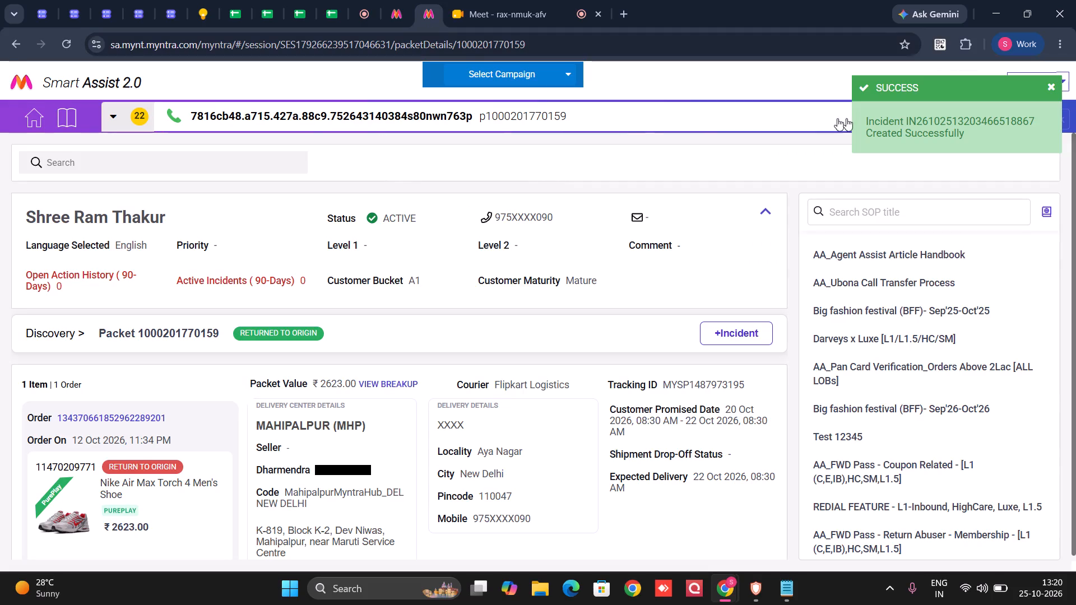
pyautogui.click(1051, 85)
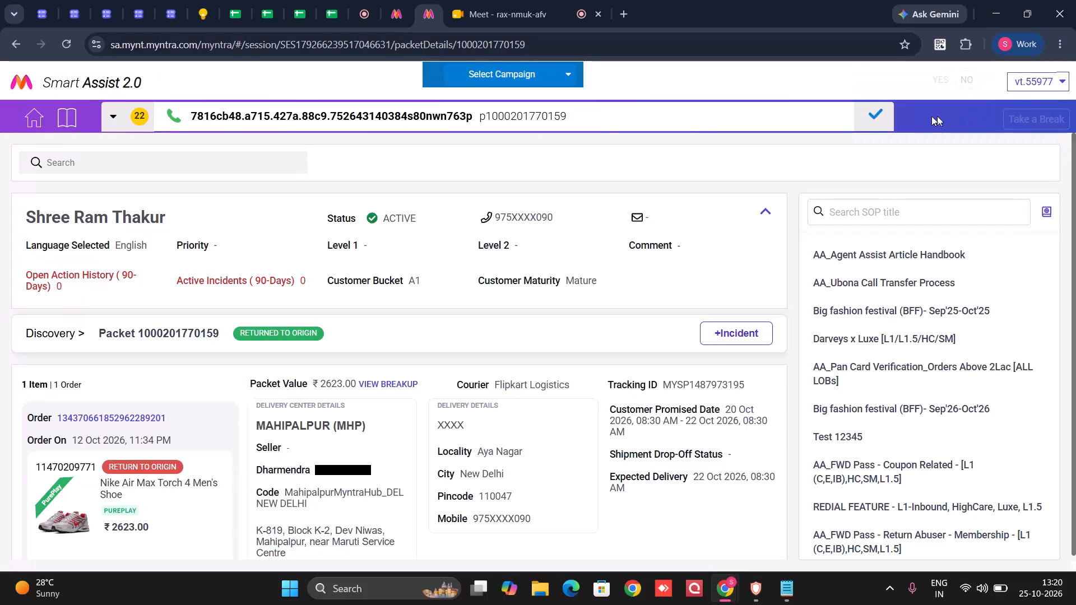
pyautogui.click(871, 118)
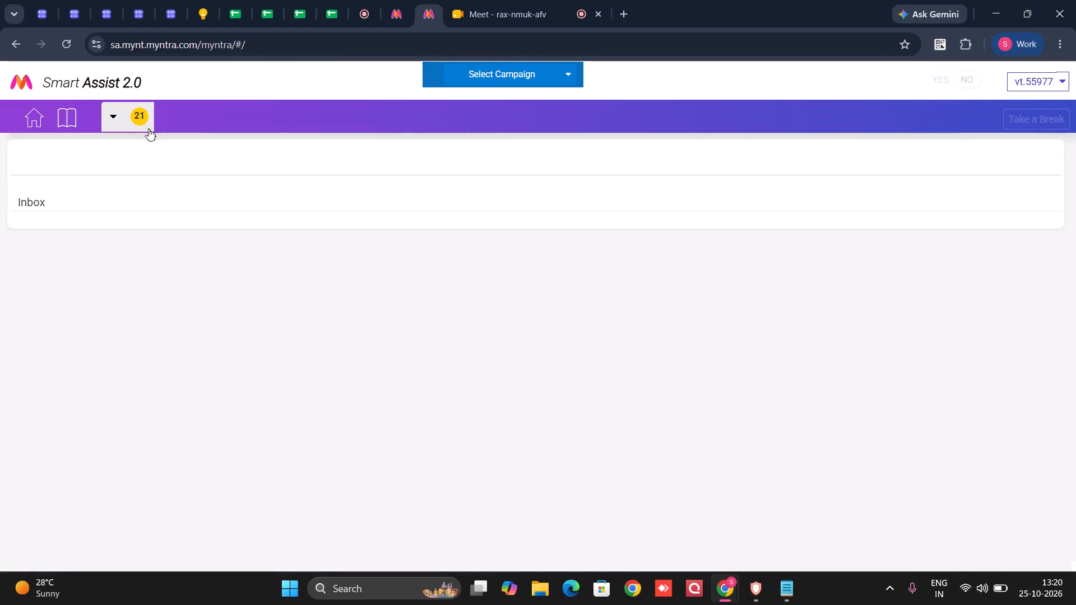
pyautogui.click(133, 114)
pyautogui.scroll(-16, 289, 345)
pyautogui.click(343, 539)
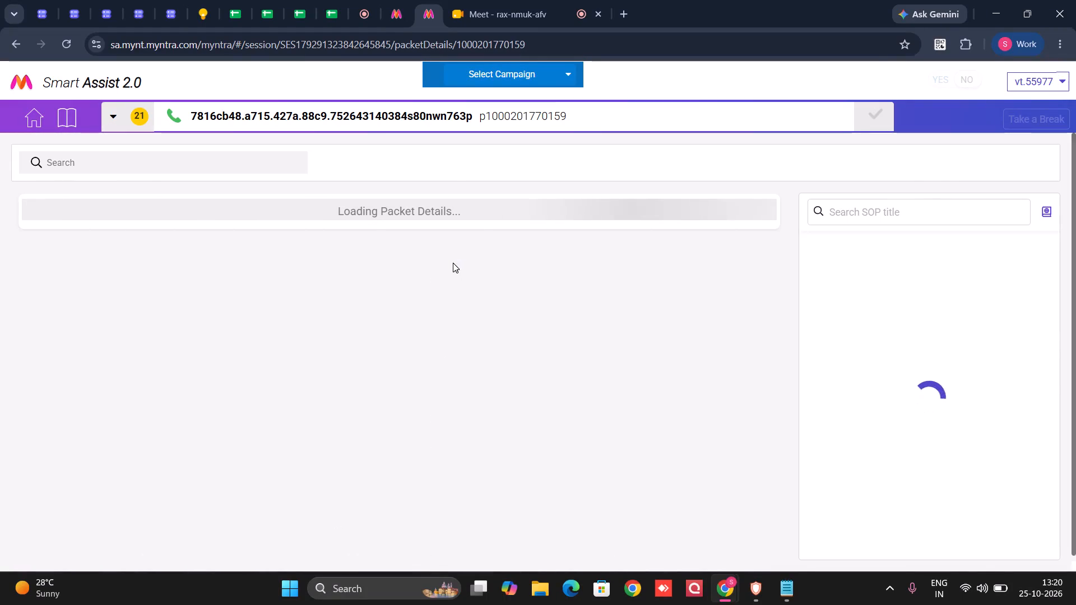
# In UDialCRM, close the campaign transfer dialog and take the Startek_Kolkata_General customer call off hold.
pyautogui.click(365, 6)
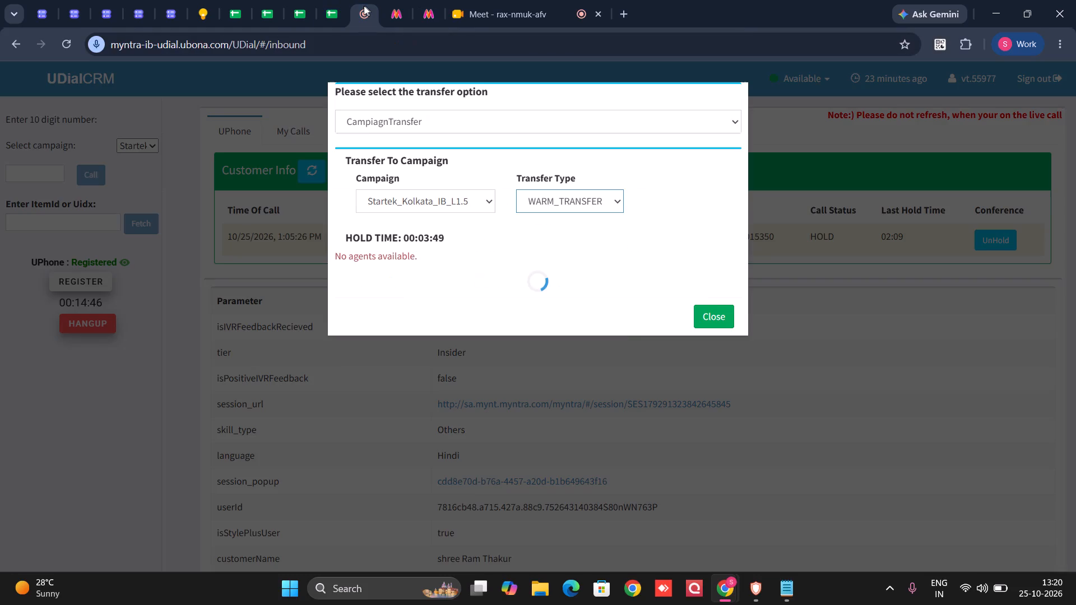
pyautogui.click(708, 313)
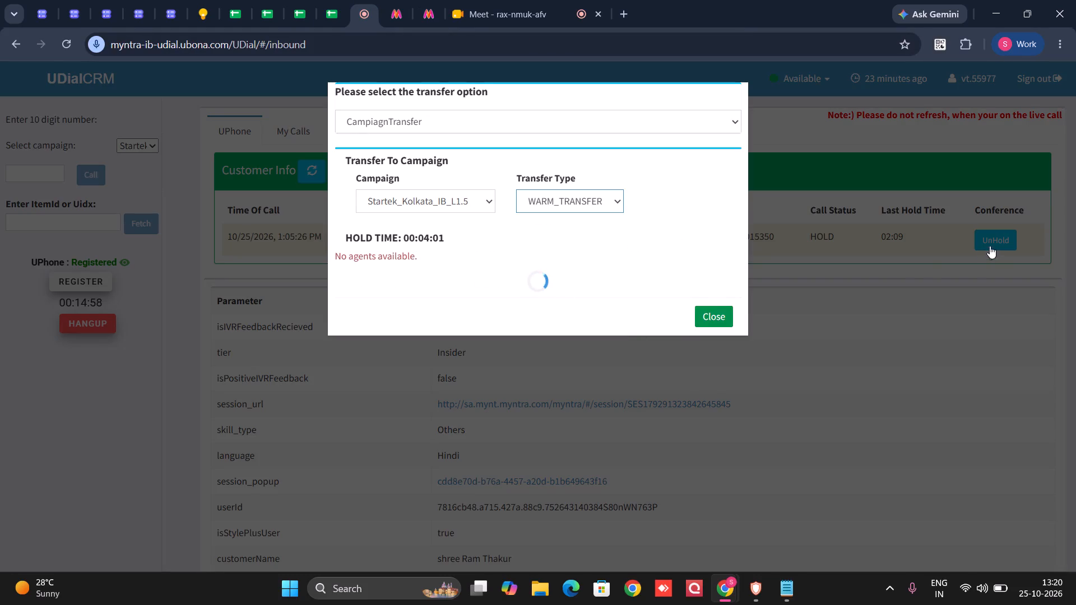
pyautogui.click(987, 235)
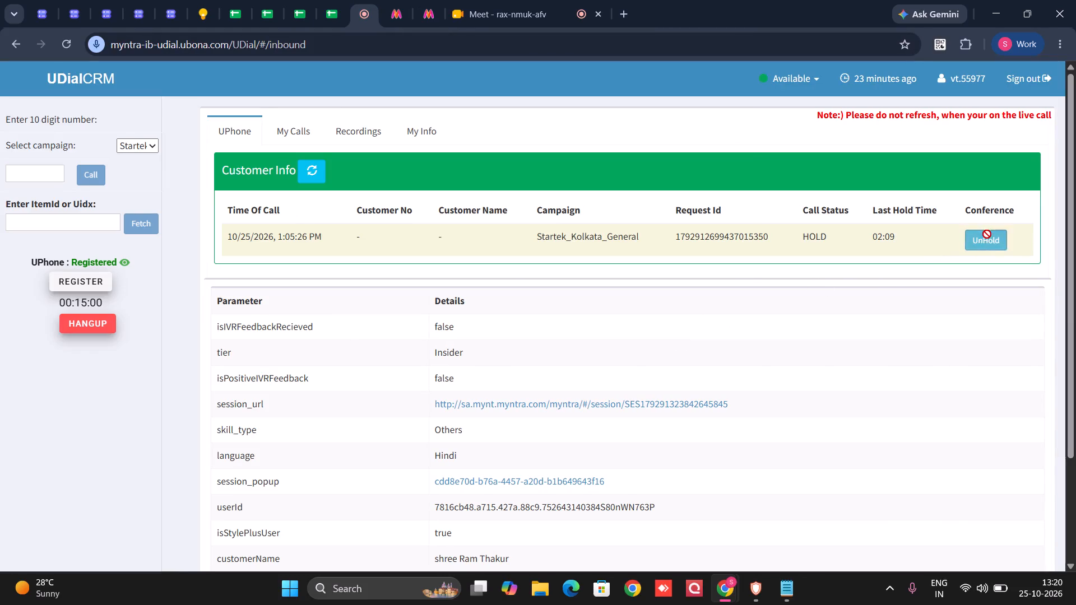
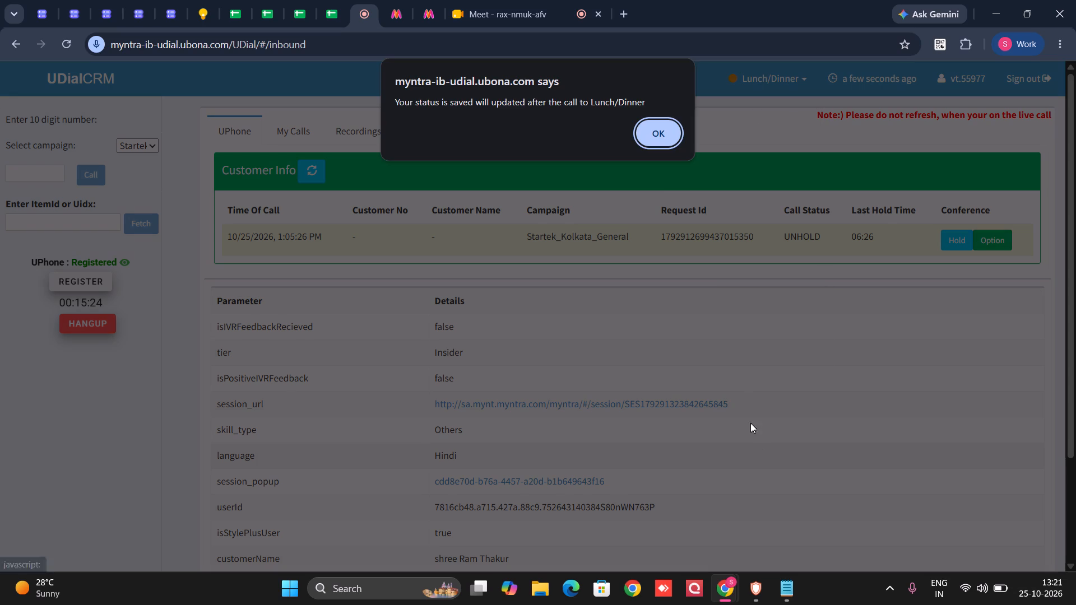
# Acknowledge the saved after-call status of Lunch/Dinner.
pyautogui.click(648, 142)
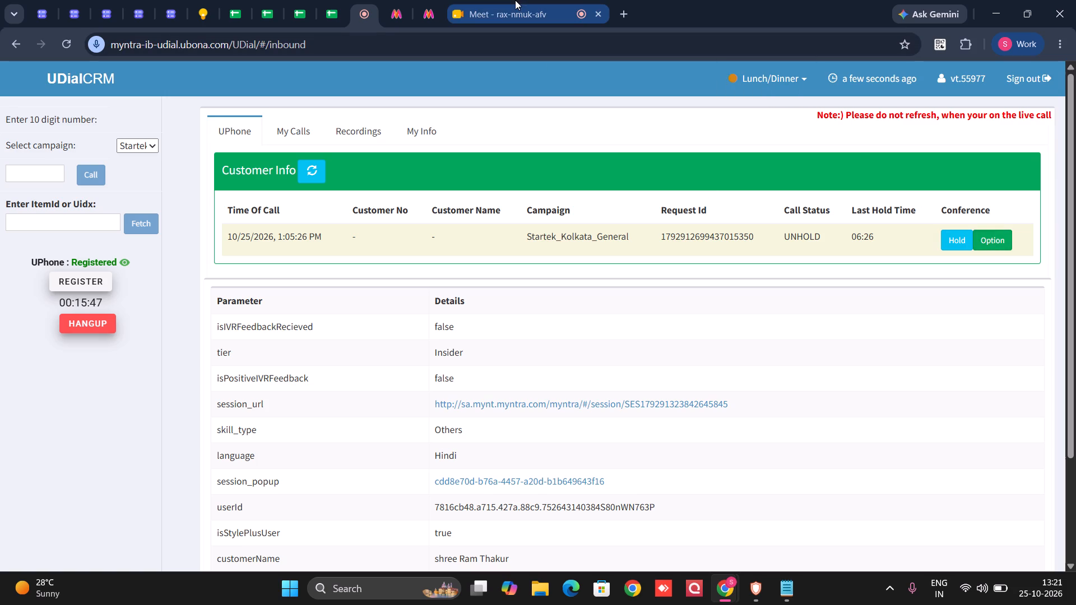
# Start a campaign transfer of the Startek_Kolkata_General customer call to Startek_Kolkata_IB_L1.5 with transfer type WARM_TRANSFER.
pyautogui.click(993, 241)
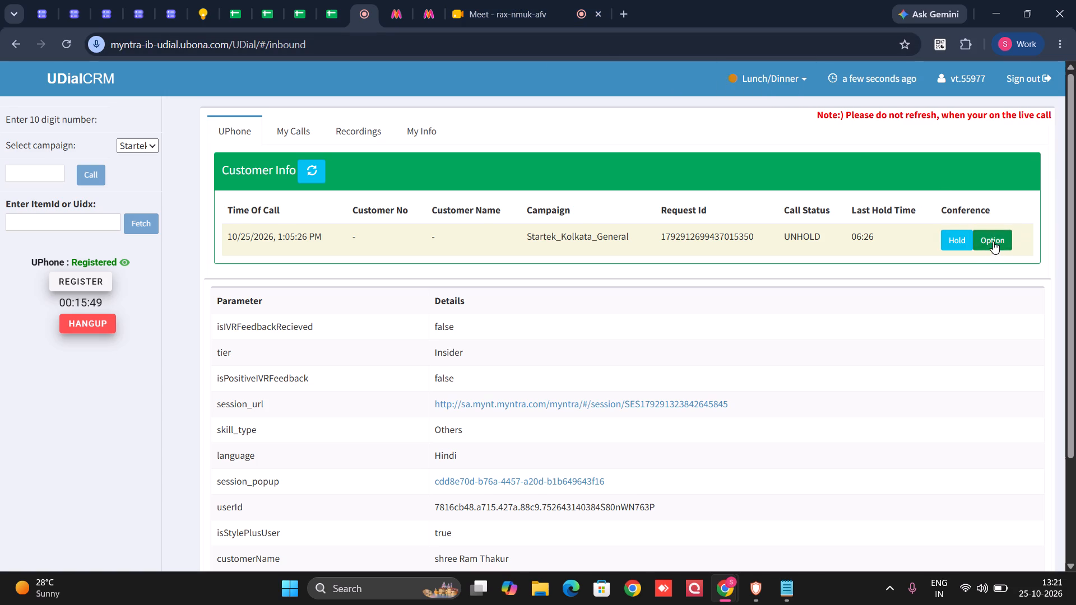
pyautogui.click(389, 200)
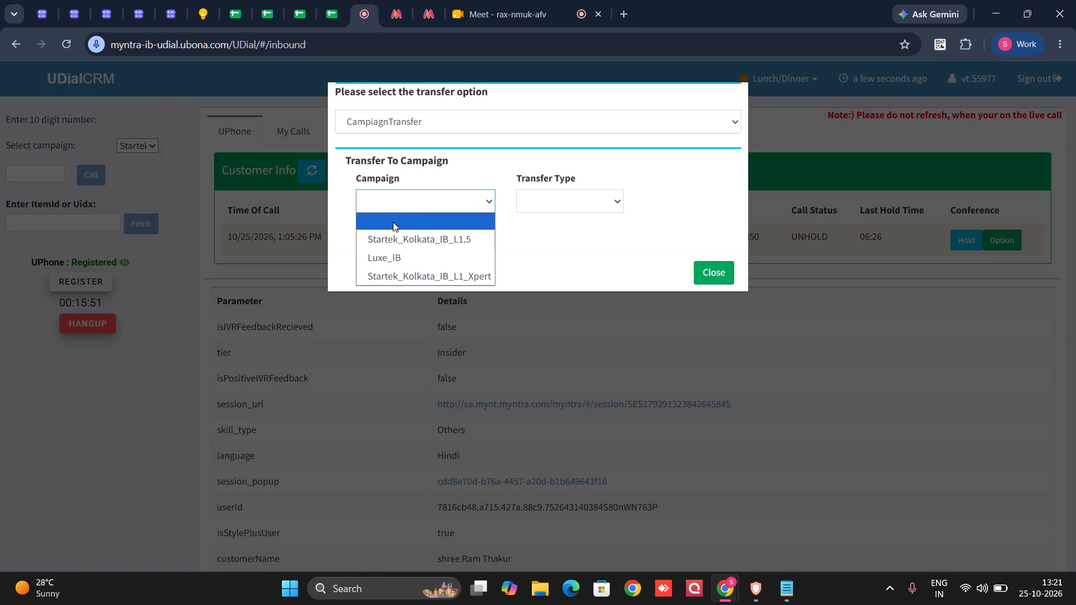
pyautogui.click(398, 233)
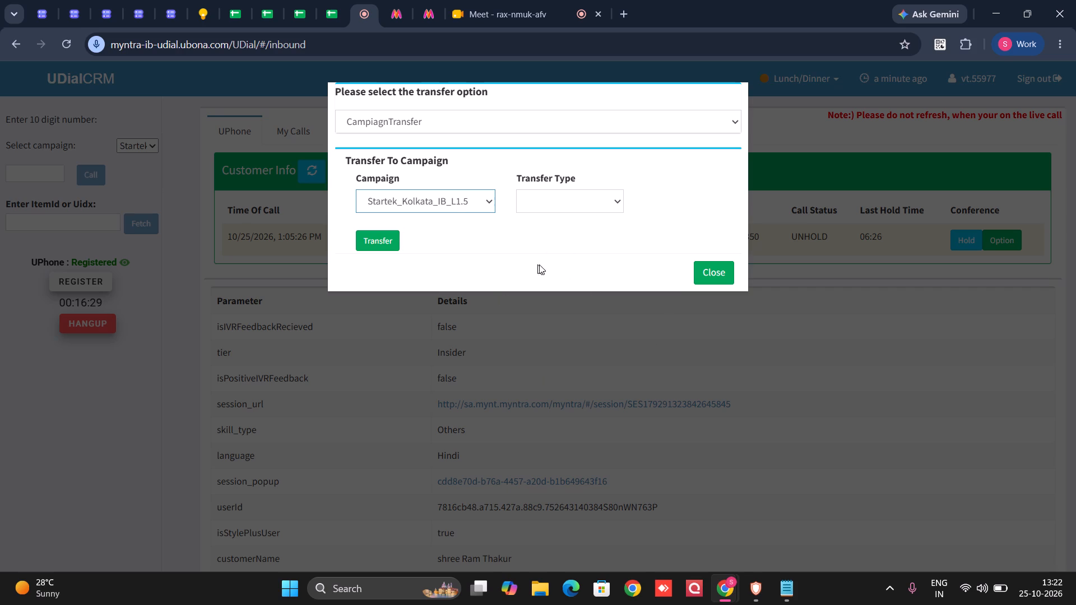
pyautogui.click(587, 194)
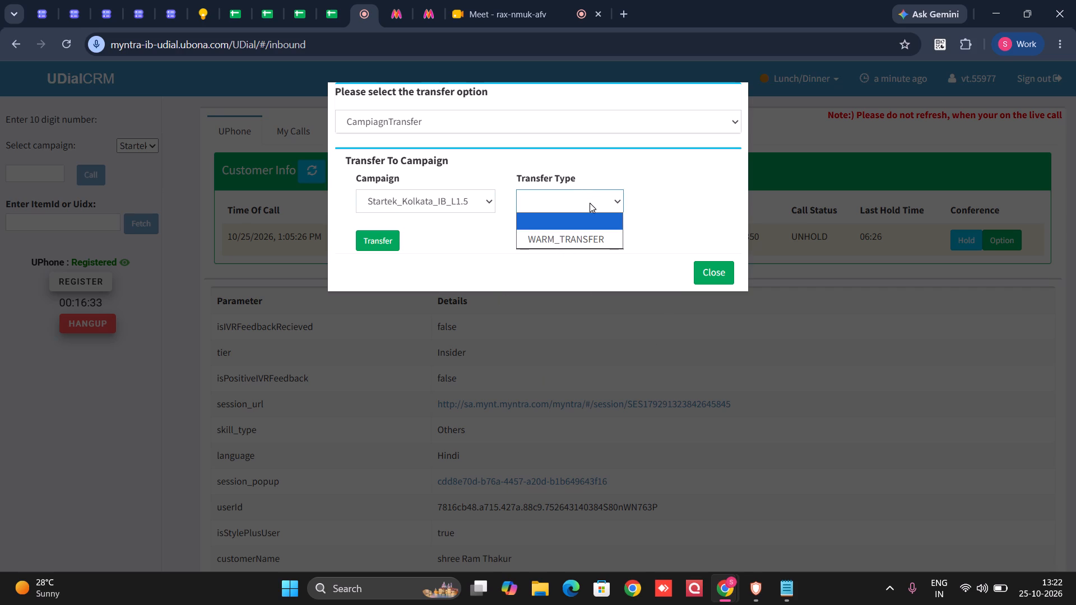
pyautogui.click(573, 238)
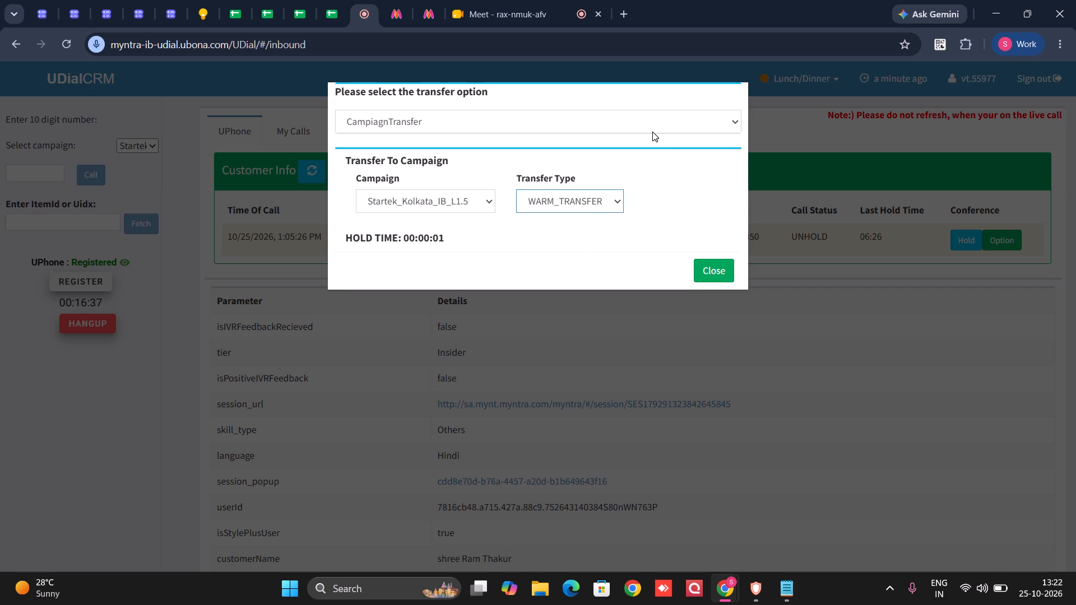
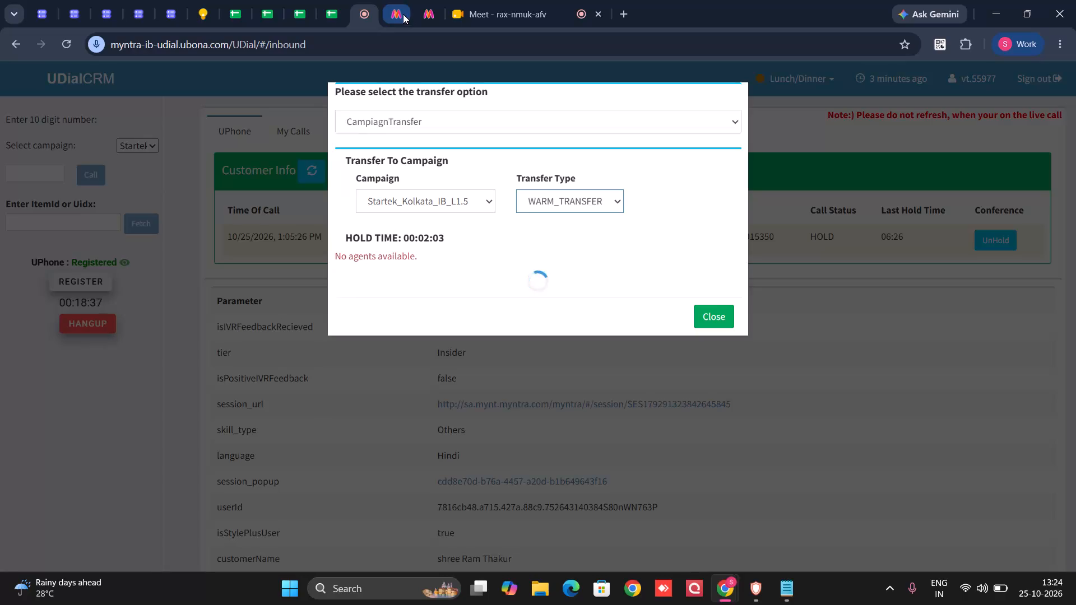
# In Smart Assist, load more of the customer's orders and examine the packets across the full order history.
pyautogui.click(403, 14)
pyautogui.scroll(-1, 432, 417)
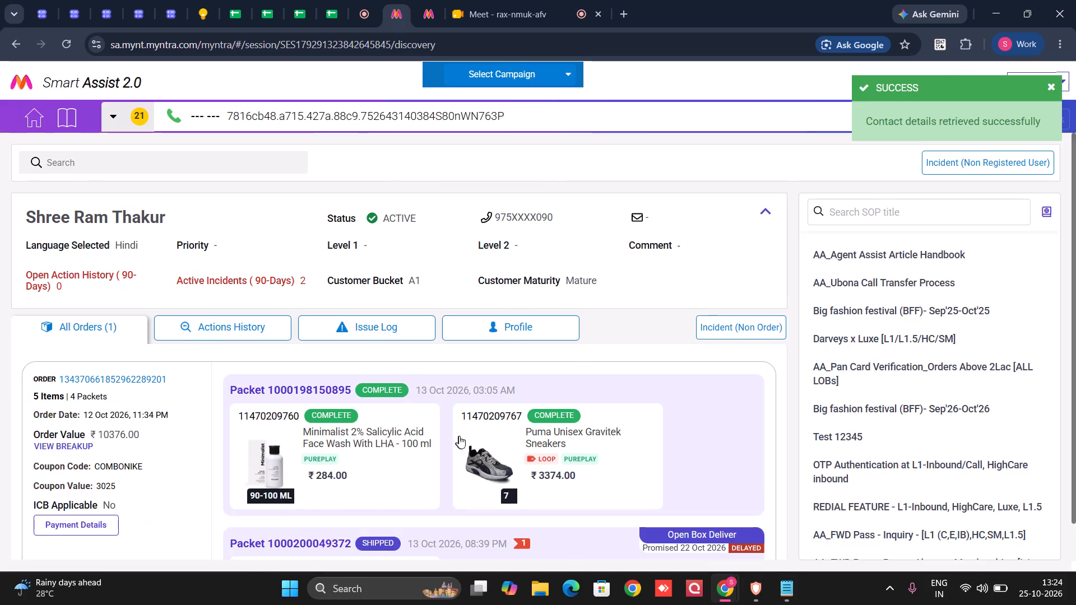
pyautogui.scroll(-3, 459, 436)
pyautogui.scroll(-2, 430, 393)
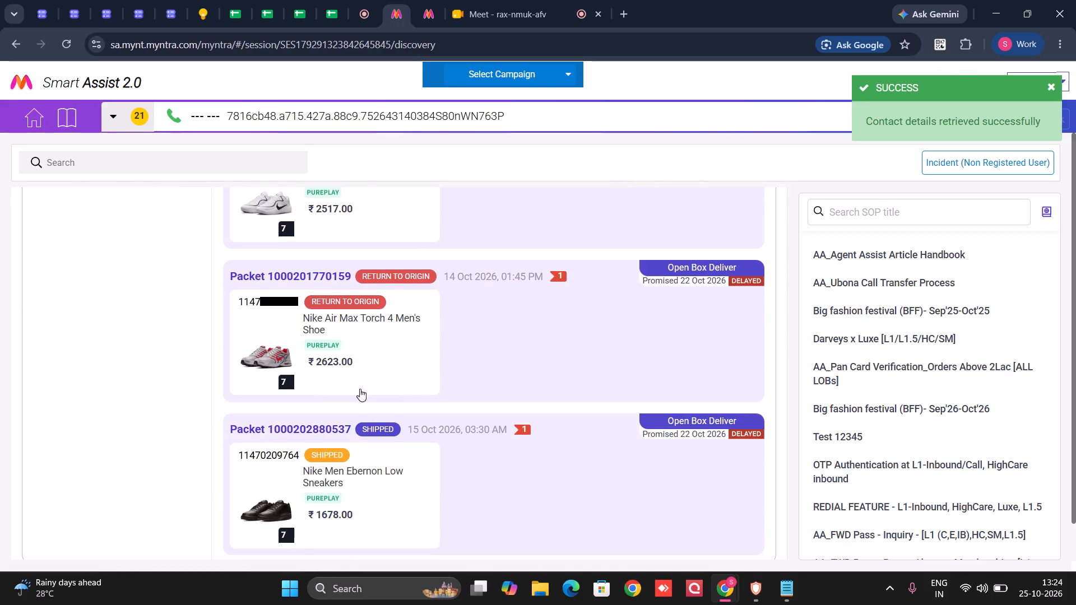
pyautogui.scroll(-5, 401, 474)
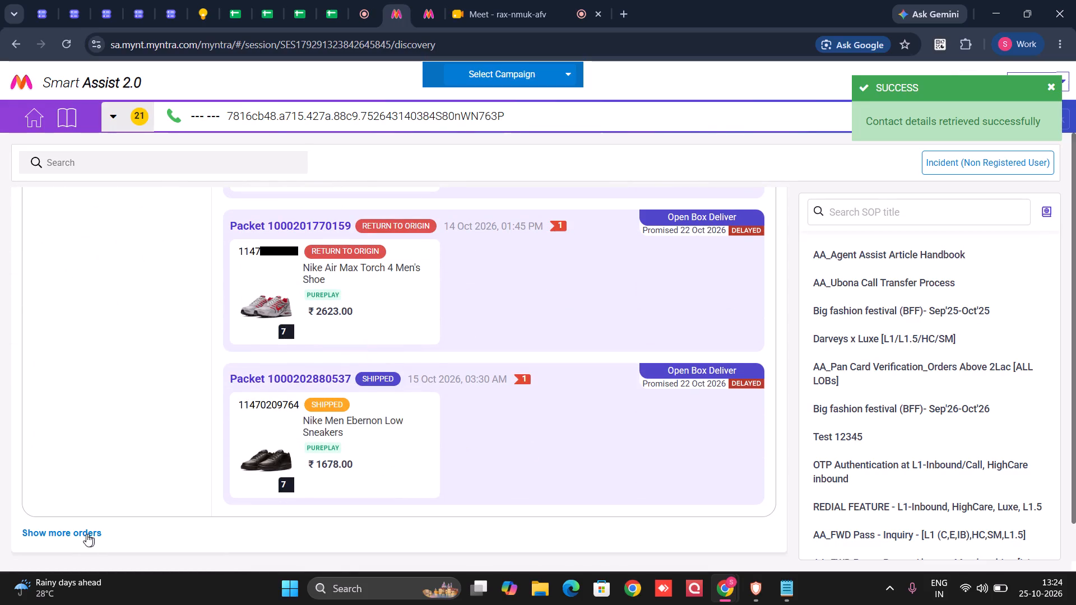
pyautogui.click(81, 534)
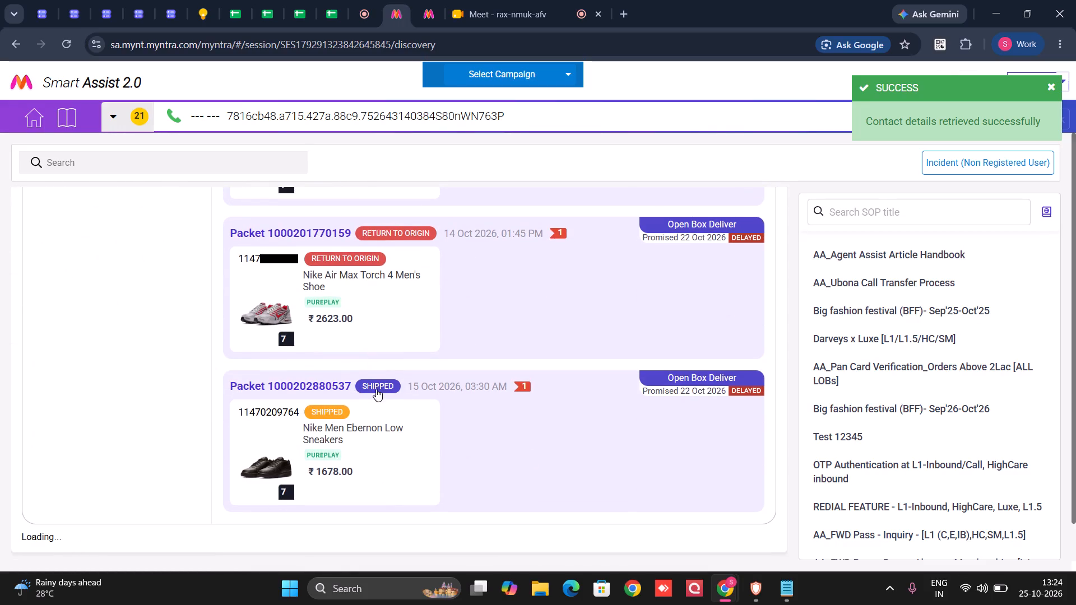
pyautogui.scroll(-5, 453, 393)
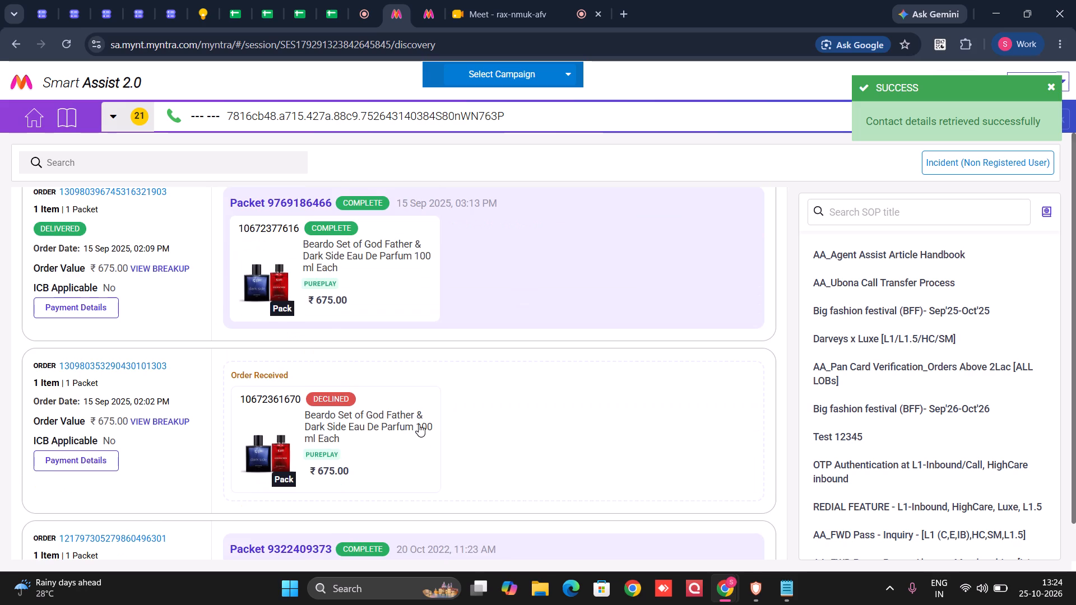
pyautogui.scroll(-10, 418, 422)
pyautogui.scroll(3, 412, 415)
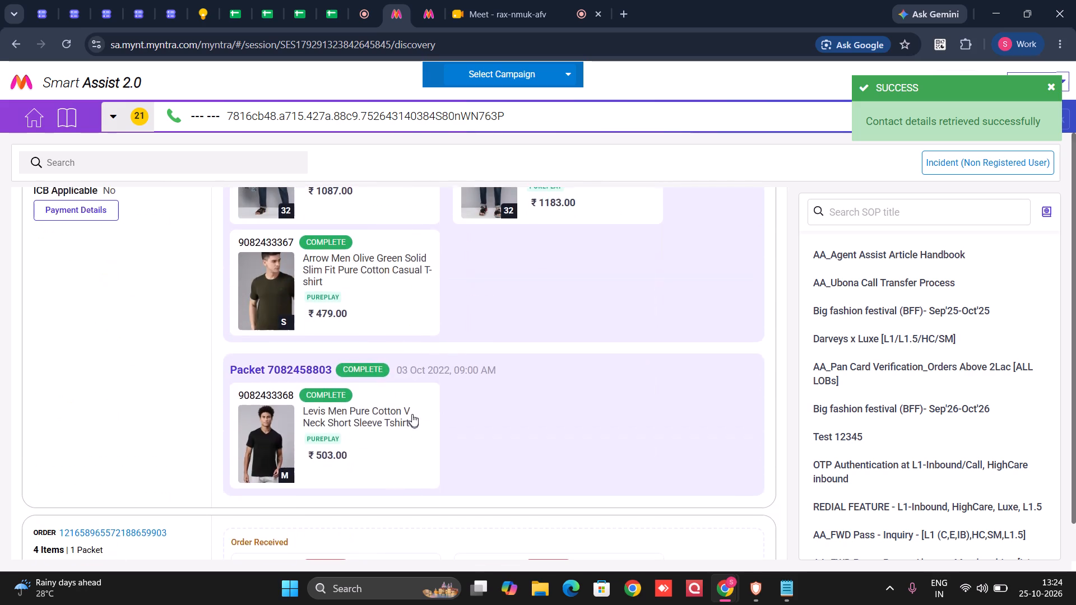
pyautogui.scroll(20, 412, 414)
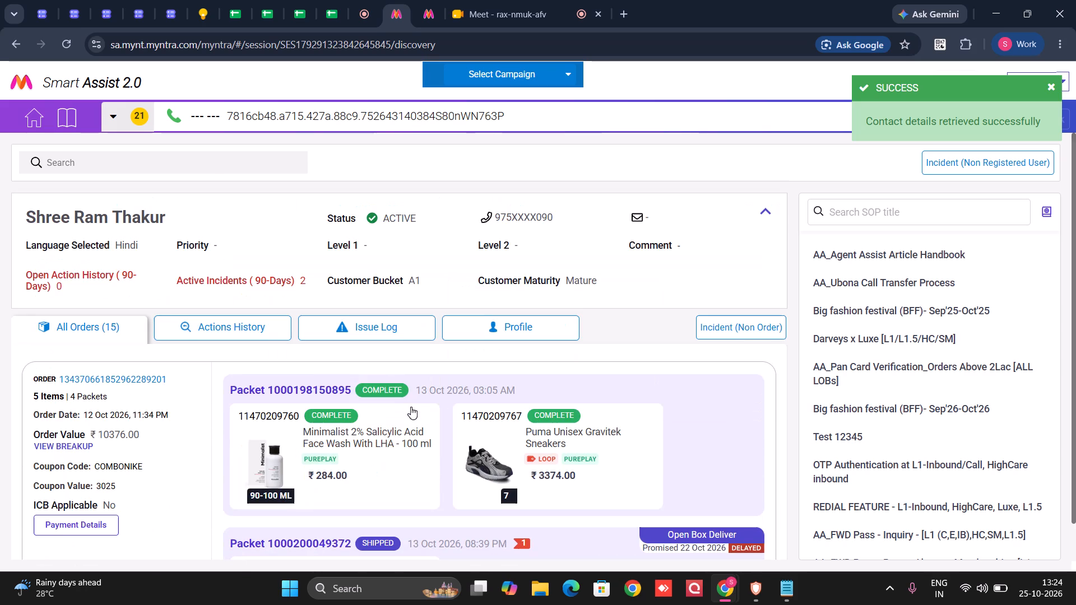
# Open the customer's profile, expand the Exception Logs section and examine its entries.
pyautogui.scroll(-1, 411, 407)
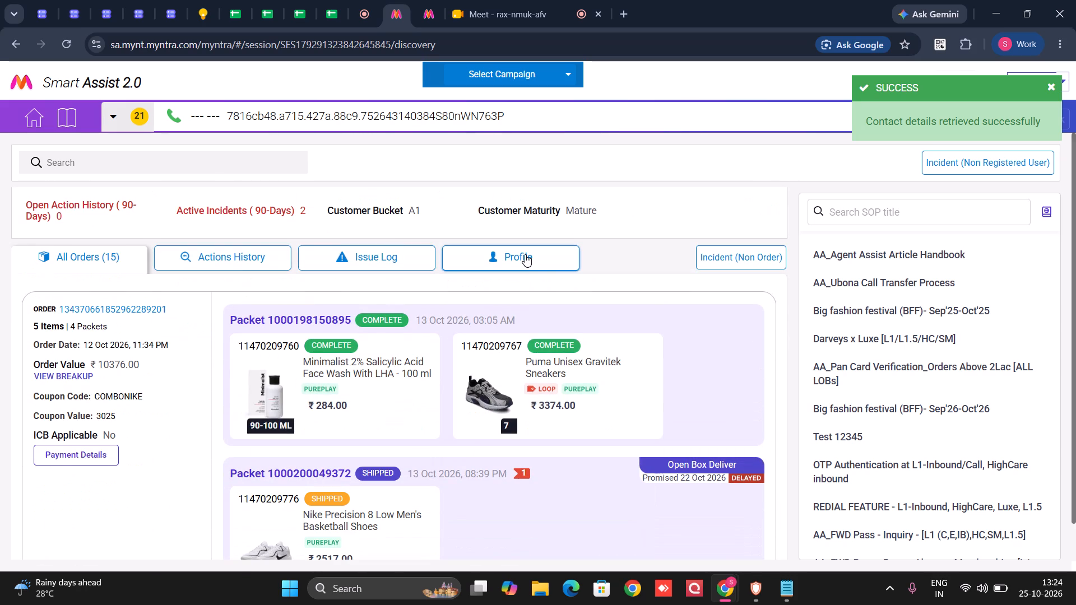
pyautogui.click(525, 254)
pyautogui.scroll(-5, 636, 412)
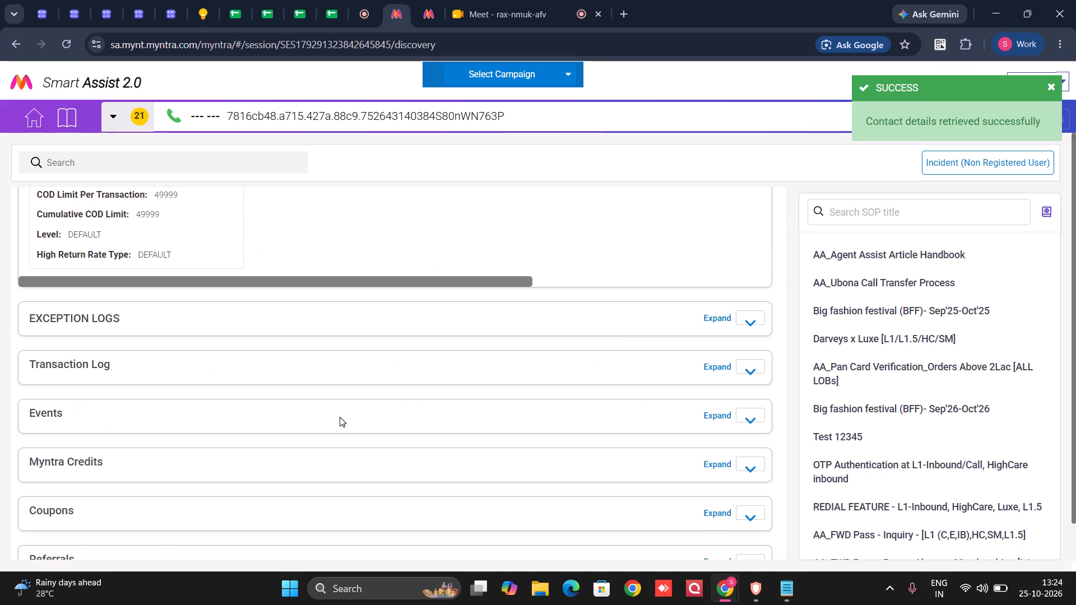
pyautogui.click(745, 319)
pyautogui.scroll(-3, 487, 413)
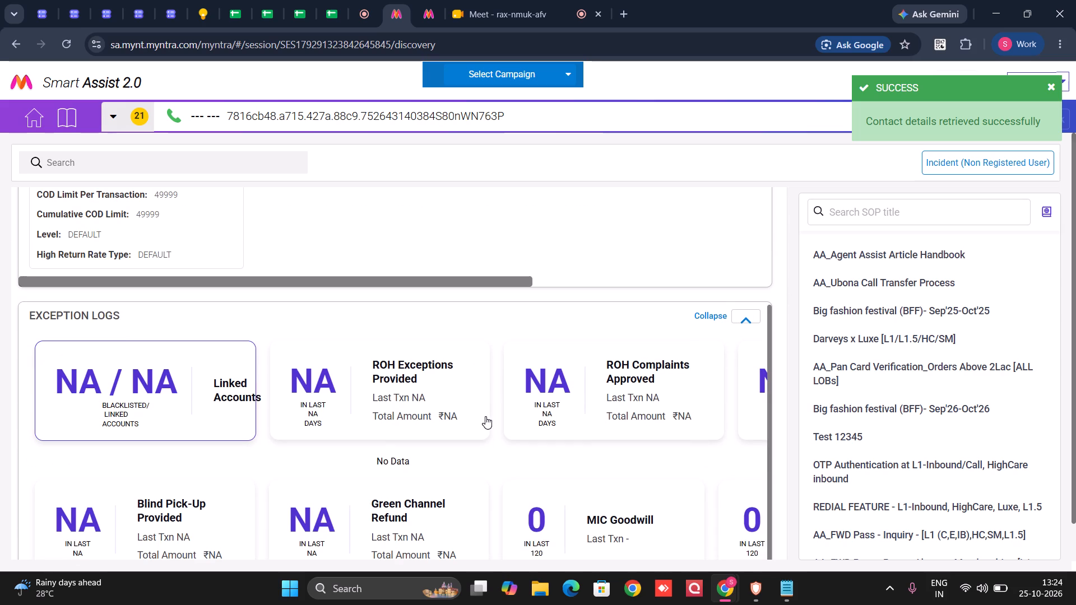
pyautogui.scroll(-2, 485, 416)
pyautogui.scroll(-5, 493, 472)
pyautogui.scroll(14, 484, 412)
# Return to the customer's full order list and examine the delayed packets of the 12 Oct 2026 order.
pyautogui.click(113, 329)
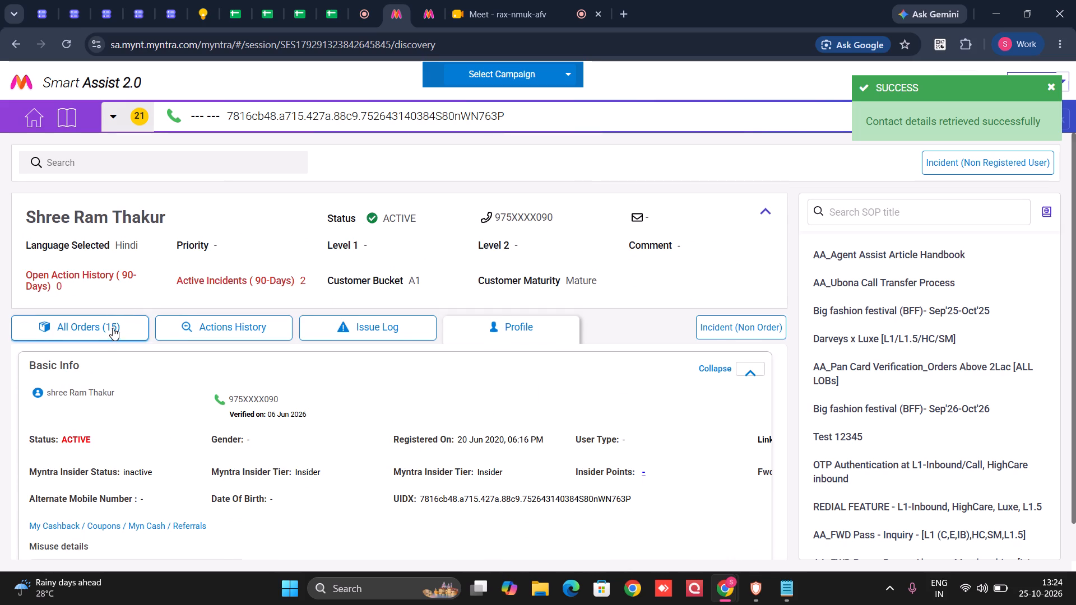
pyautogui.scroll(-2, 417, 373)
pyautogui.scroll(-2, 483, 374)
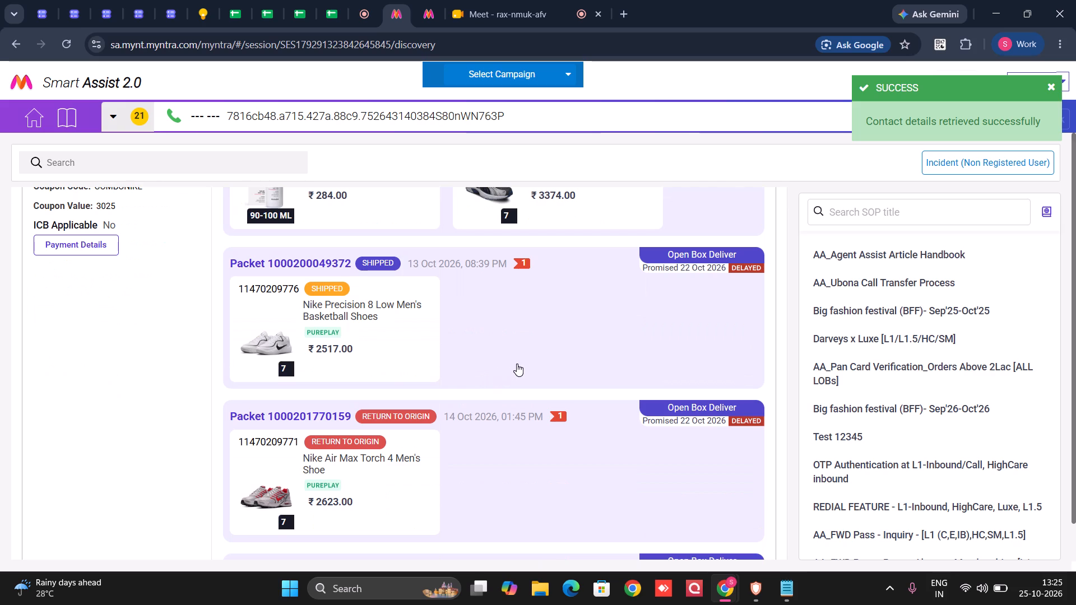
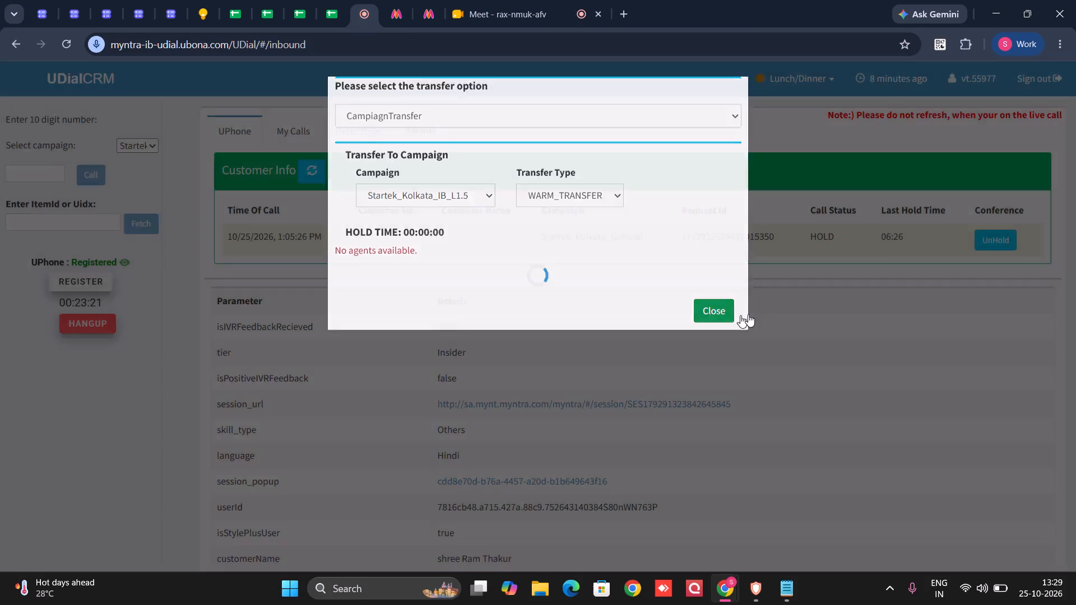
# Take the call off hold and start a campaign transfer to Startek_Kolkata_IB_L1.5 with type WARM_TRANSFER.
pyautogui.click(985, 243)
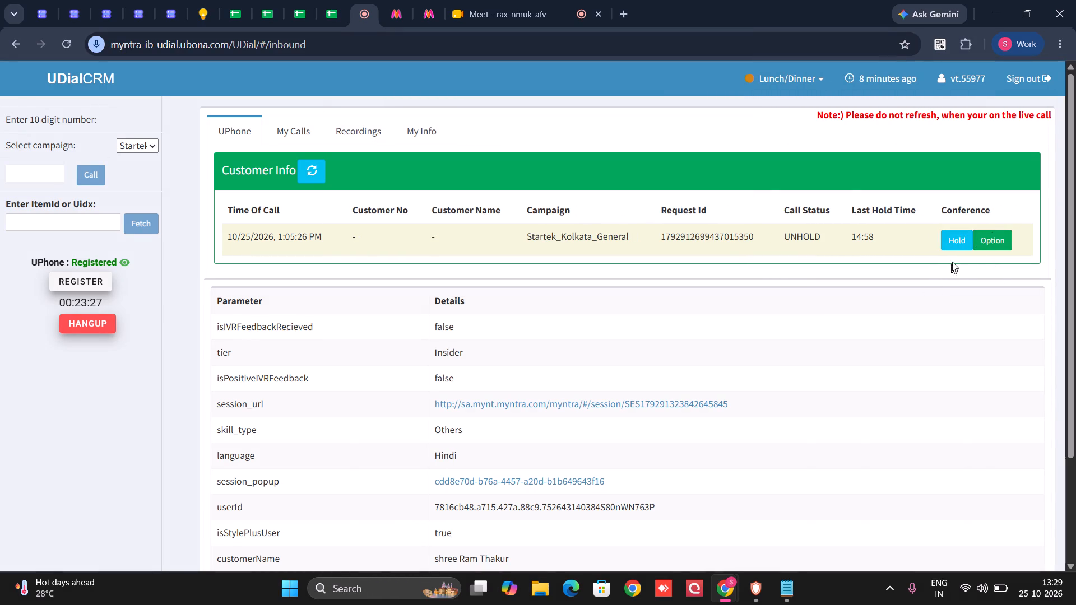
pyautogui.click(992, 239)
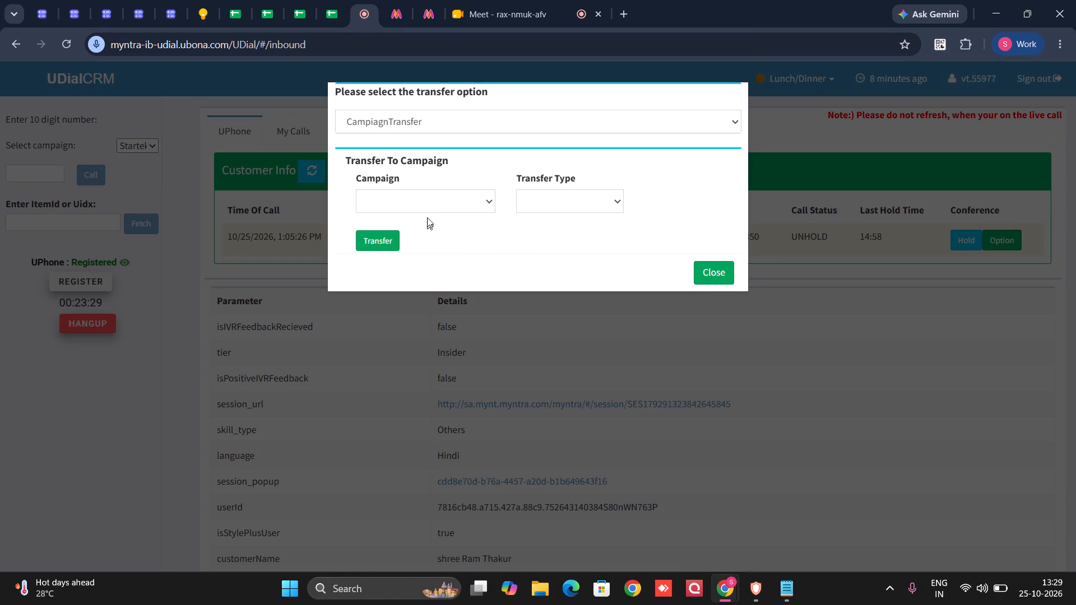
pyautogui.click(435, 194)
pyautogui.click(440, 237)
pyautogui.click(542, 201)
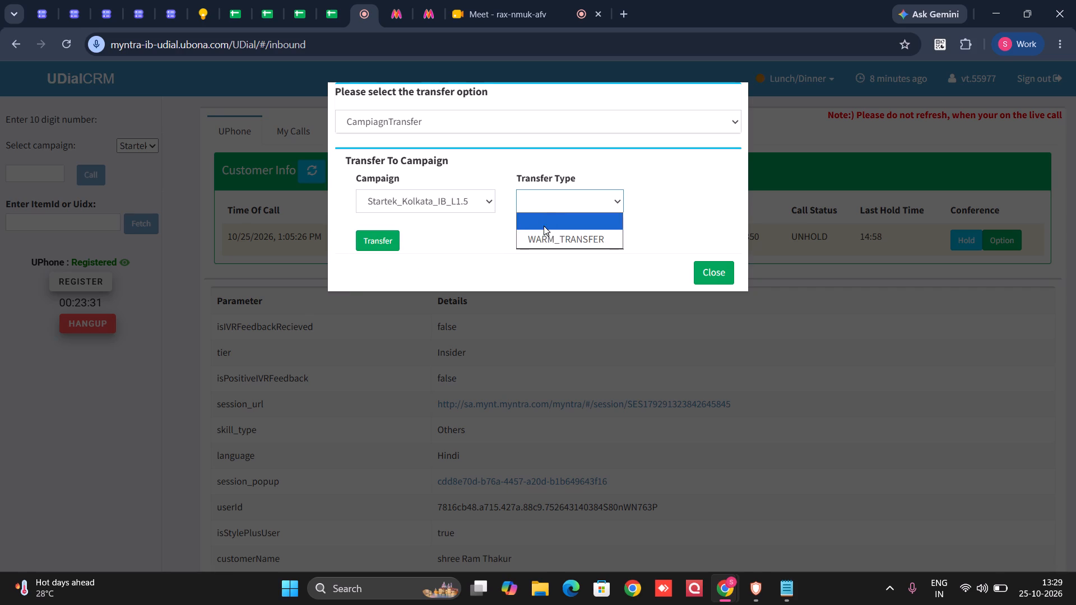
pyautogui.click(545, 234)
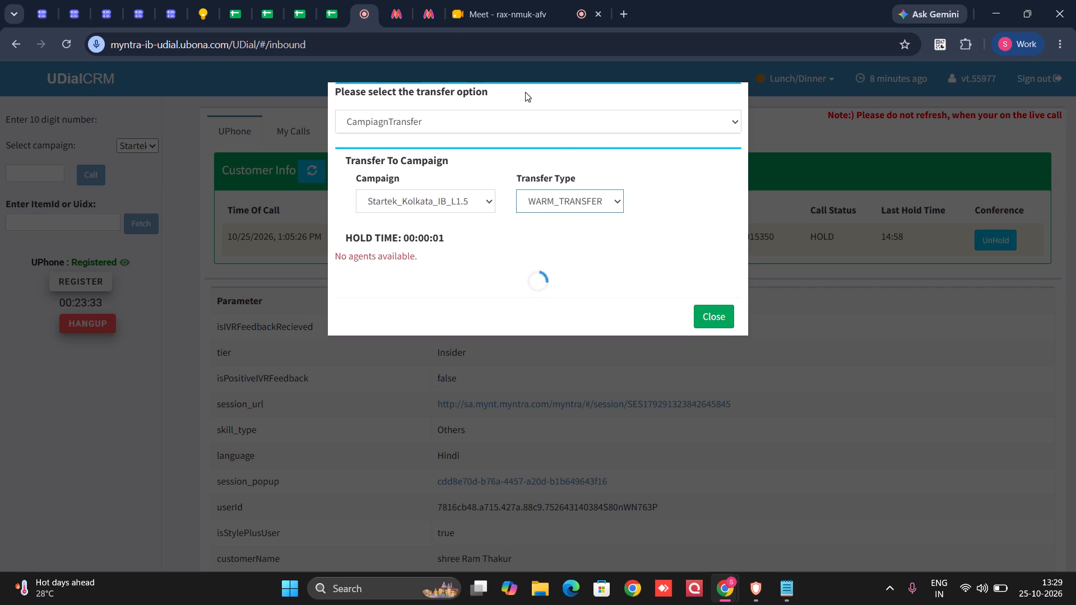
# In Smart Assist, open the 12 Oct 2026 order through its return-to-origin Nike Air Max Torch 4 item and expand the order's incidents.
pyautogui.click(400, 16)
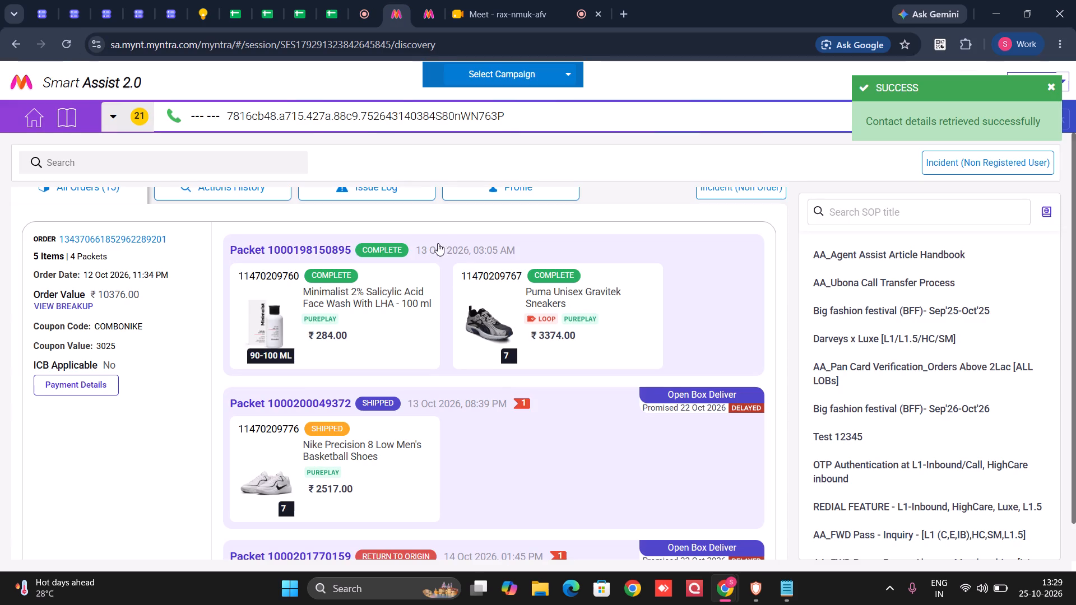
pyautogui.scroll(-2, 485, 353)
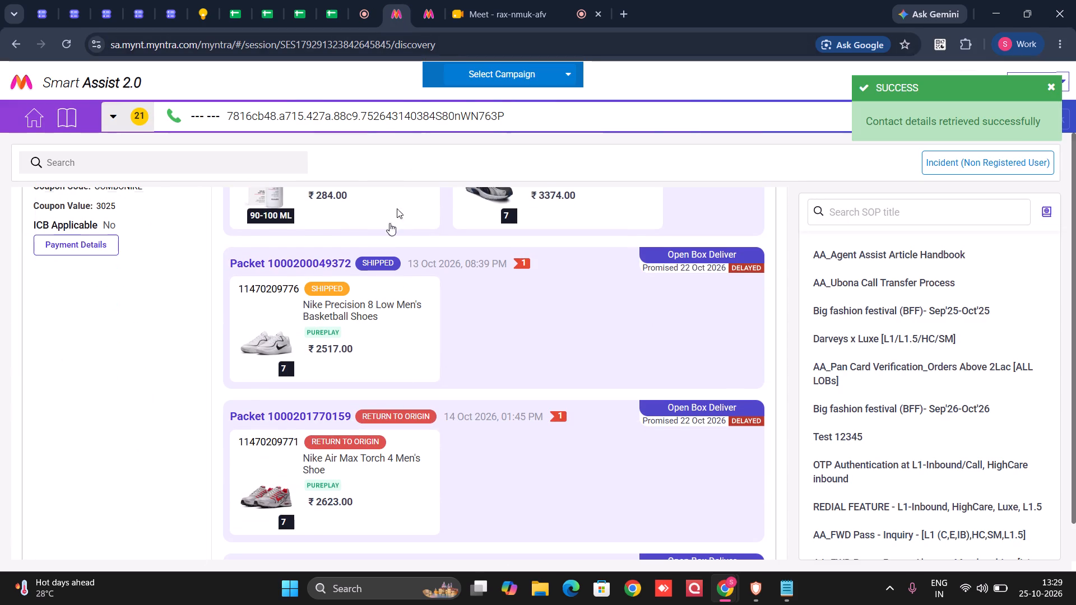
pyautogui.click(357, 471)
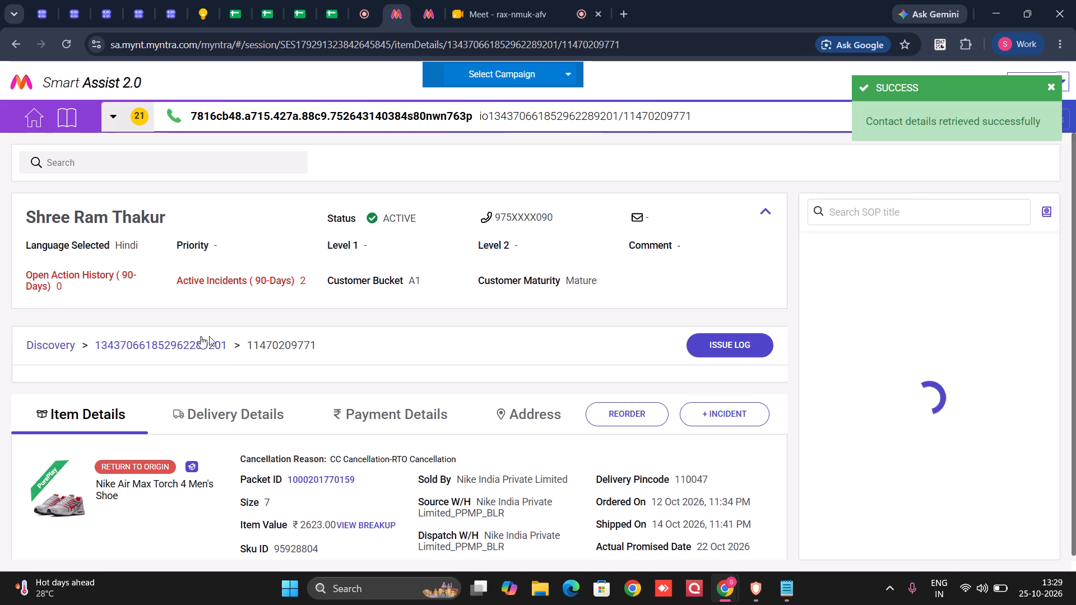
pyautogui.click(192, 355)
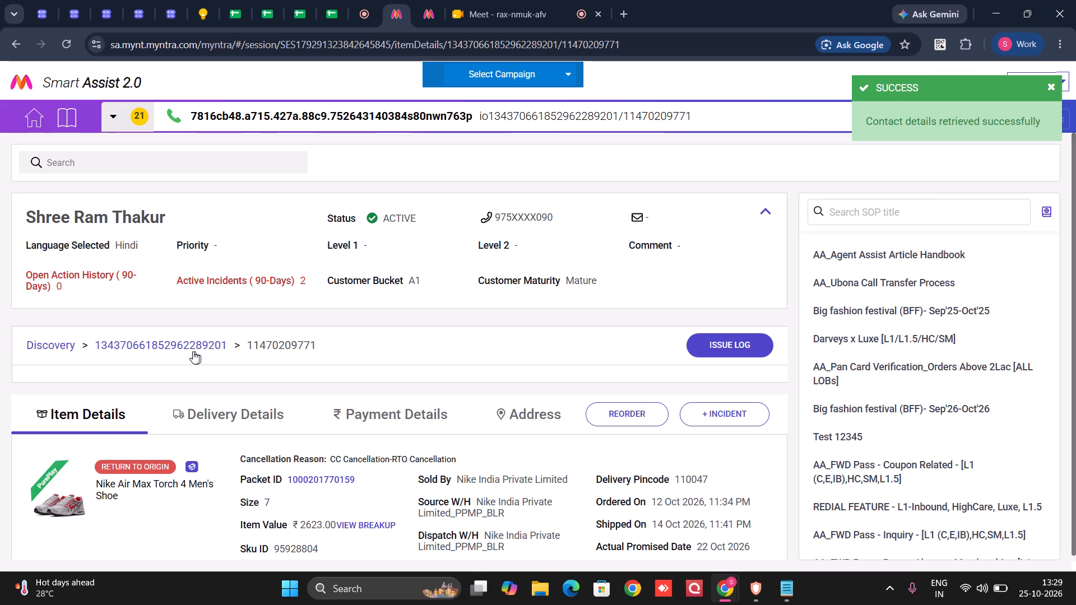
pyautogui.click(195, 345)
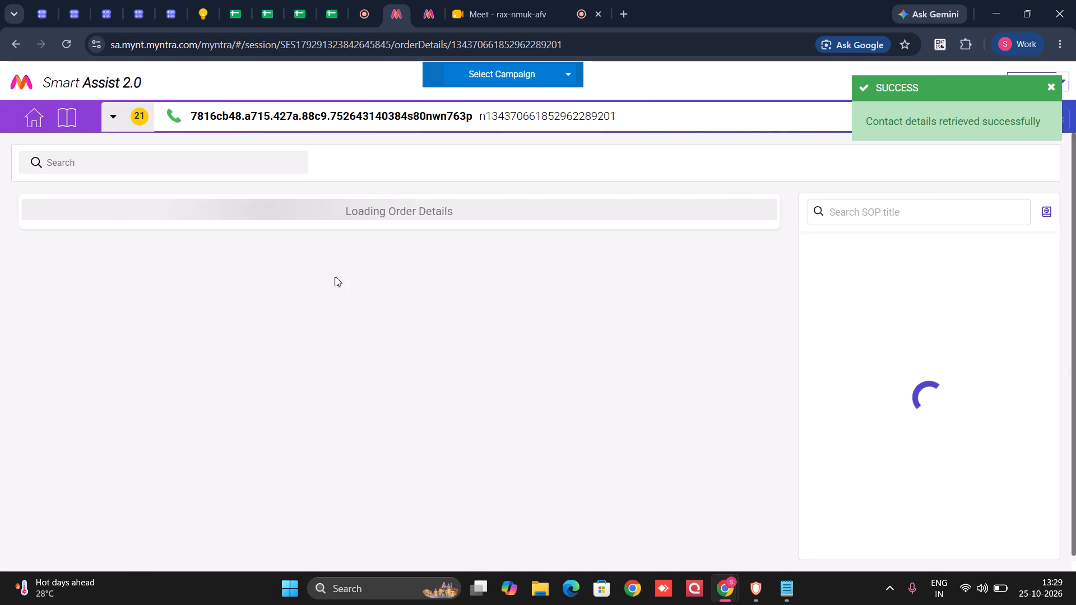
pyautogui.scroll(-2, 305, 345)
pyautogui.click(90, 234)
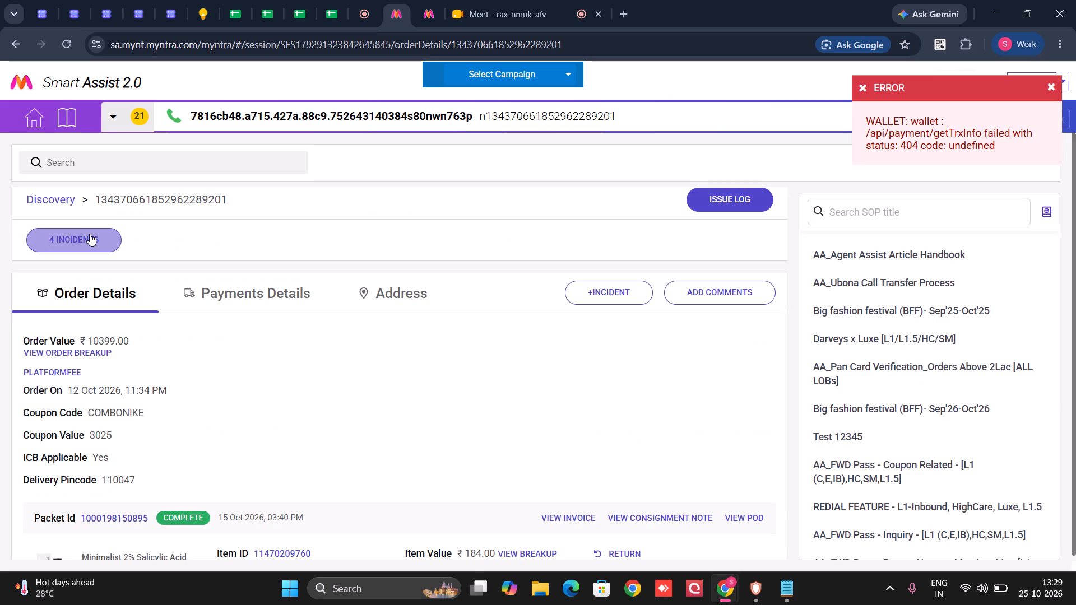
# Copy the RTO - Pincode Serviceability incident's ID into the Incident ID answer of the Rescue Cases-6th Sep'26- V5 form.
pyautogui.scroll(-5, 131, 370)
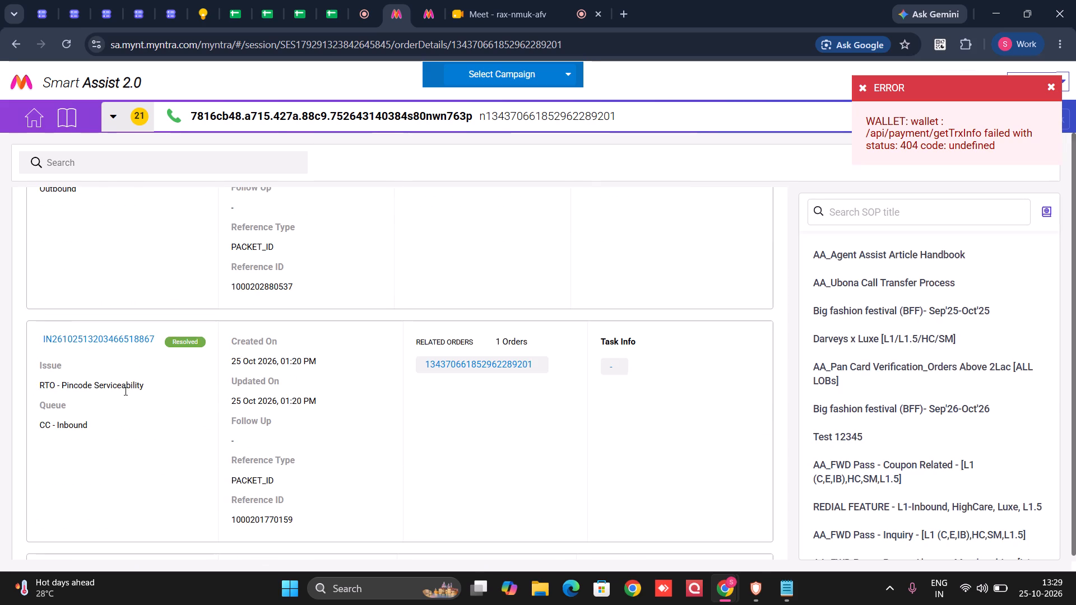
pyautogui.moveTo(39, 201); pyautogui.dragTo(39, 200)
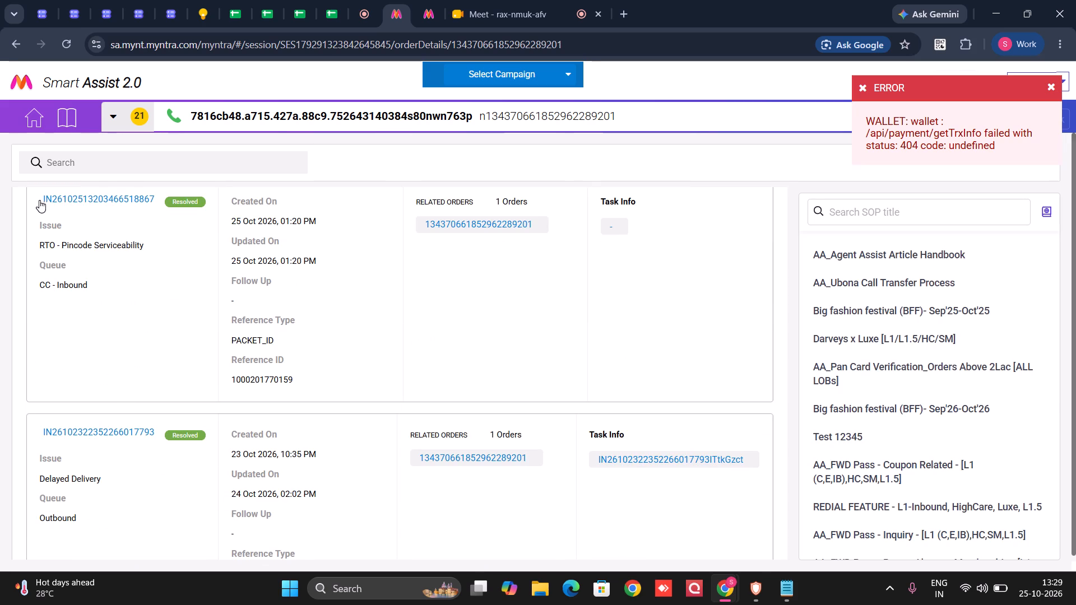
pyautogui.moveTo(39, 200); pyautogui.dragTo(159, 201)
pyautogui.hotkey('ctrl', 'c')
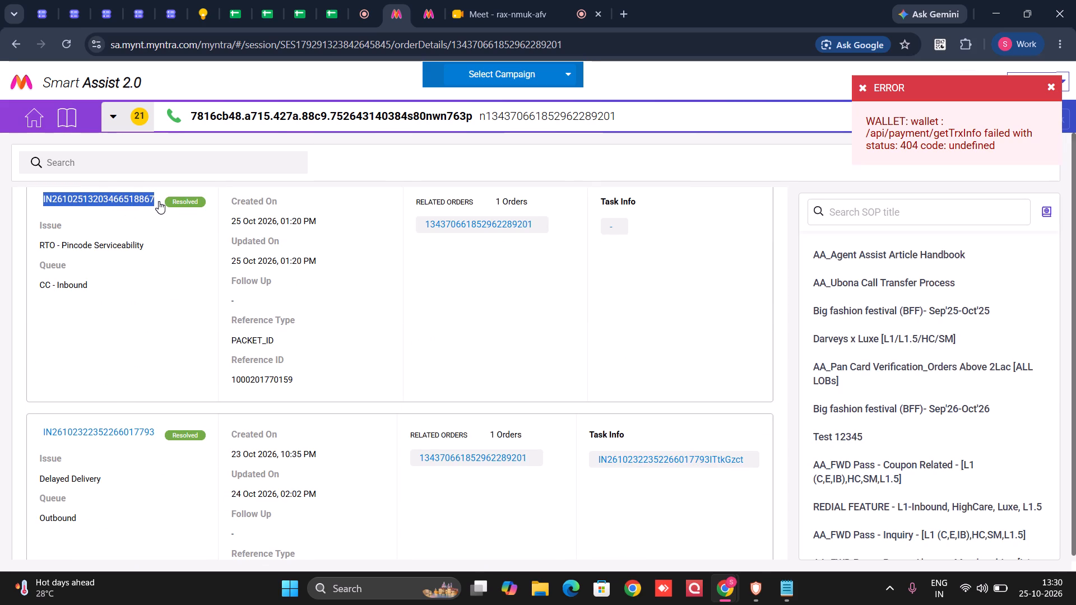
pyautogui.moveTo(159, 201); pyautogui.dragTo(336, 238)
pyautogui.click(333, 168)
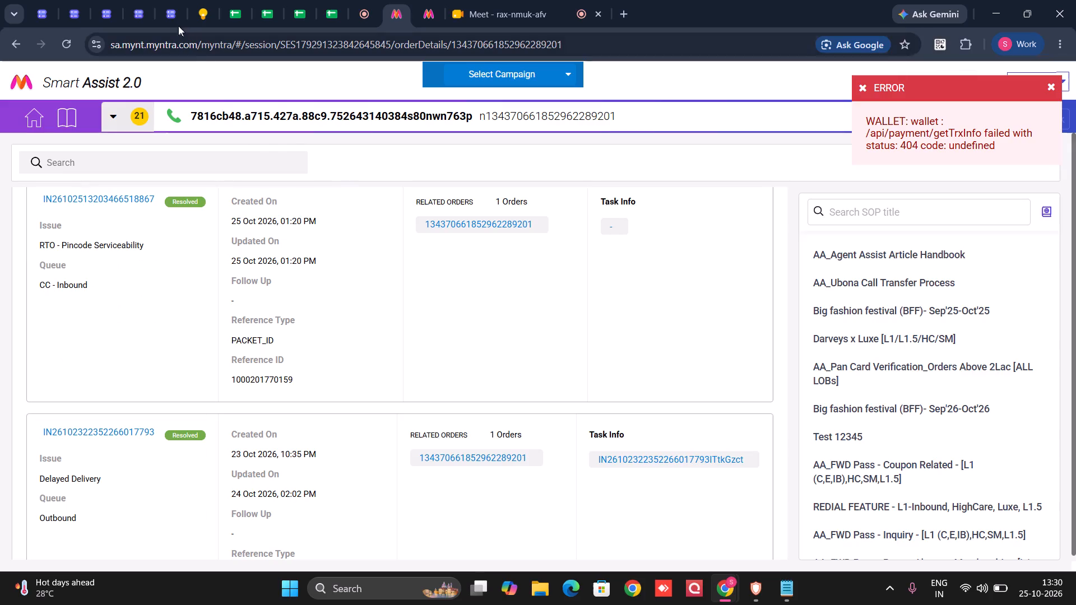
pyautogui.click(177, 16)
pyautogui.click(175, 15)
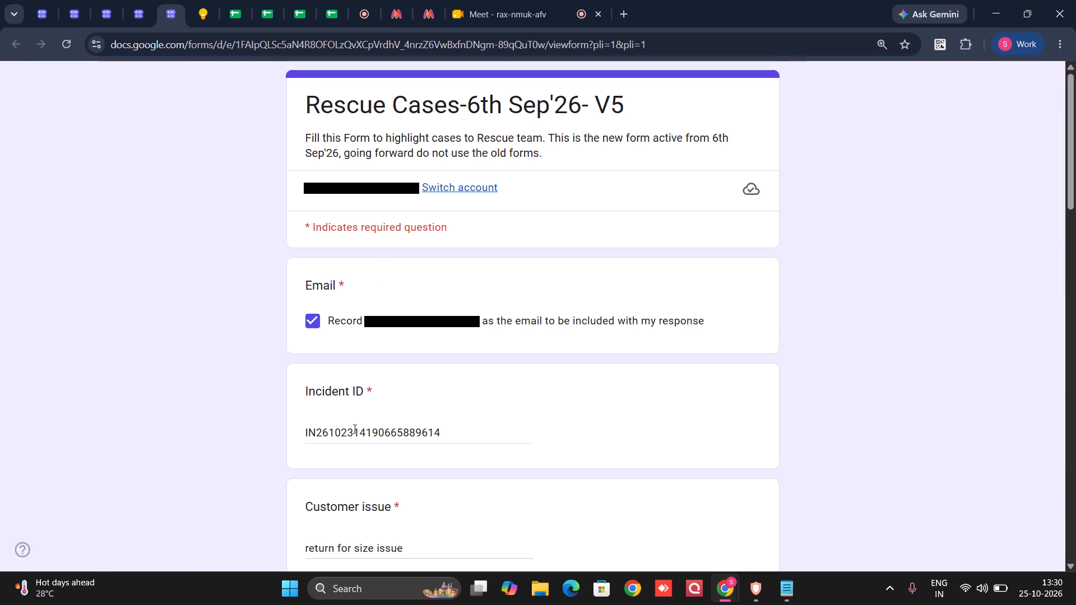
pyautogui.doubleClick(353, 429)
pyautogui.hotkey('ctrl', 'v')
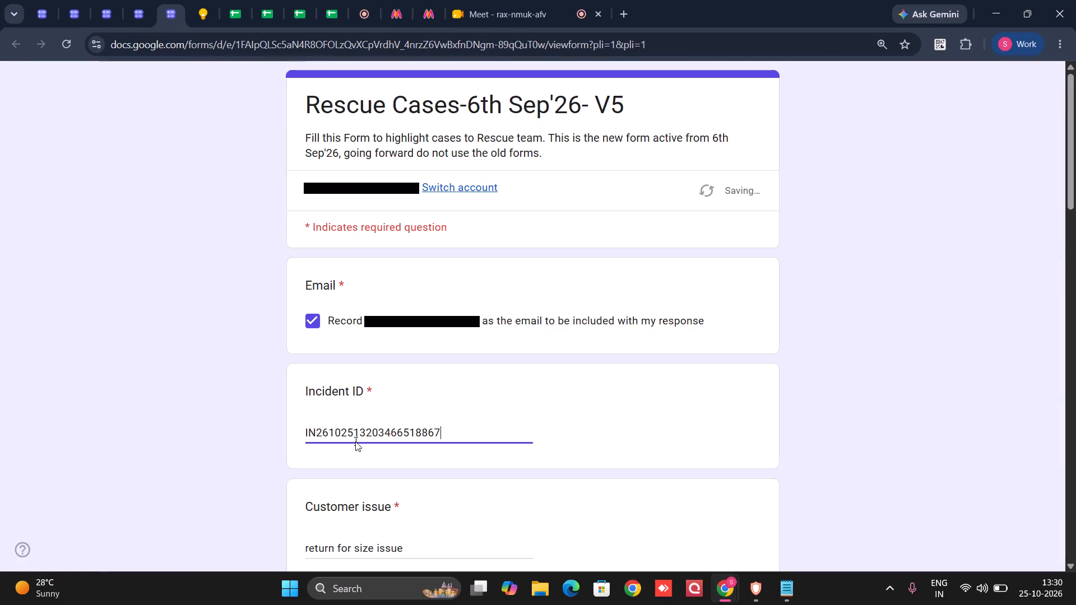
# Set both the Customer issue and Help Required answers to "order cancelled, cx wants order".
pyautogui.scroll(-3, 356, 455)
pyautogui.tripleClick(344, 338)
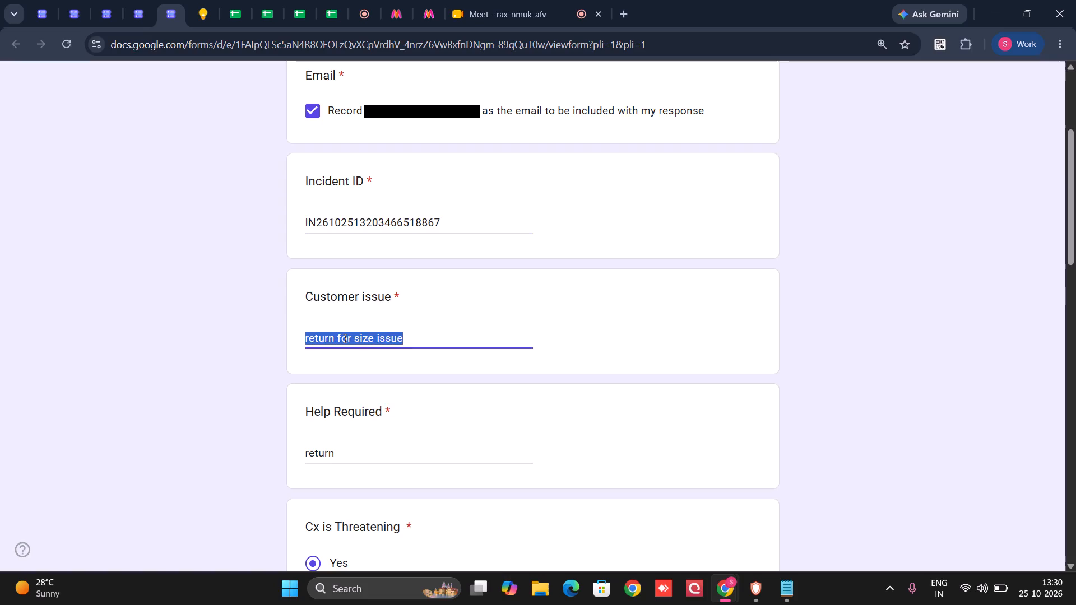
pyautogui.press('BackSpace')
pyautogui.write('order cancelled, cx wants order')
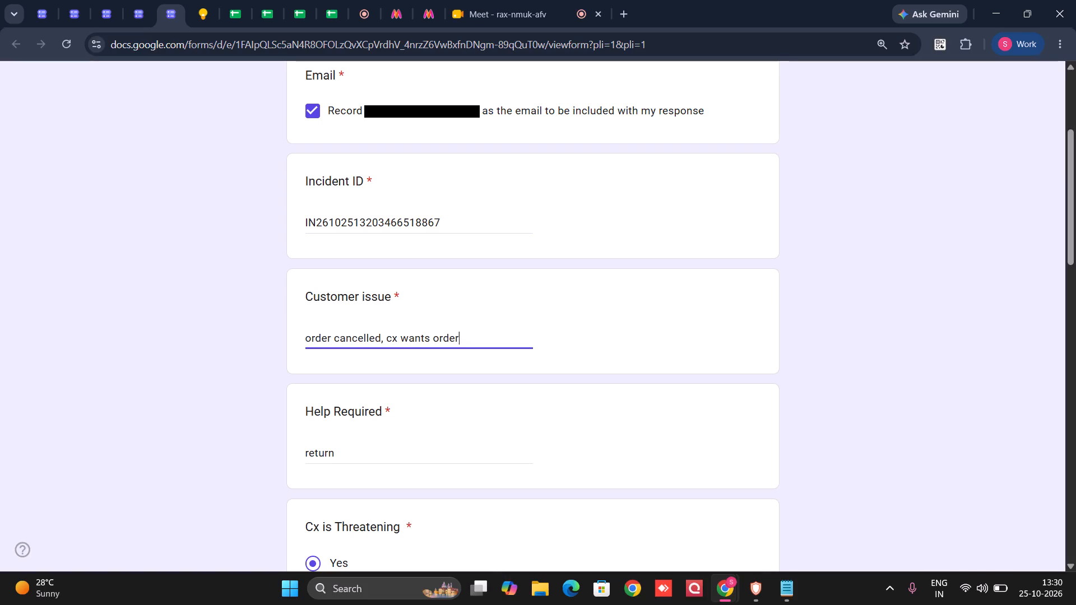
pyautogui.tripleClick(413, 338)
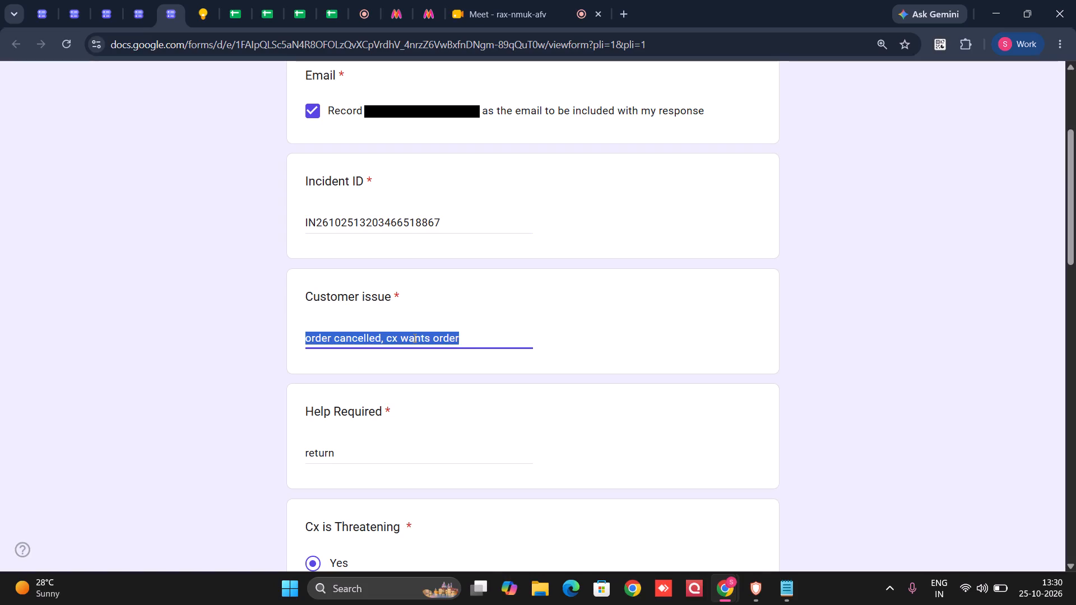
pyautogui.hotkey('ctrl', 'c')
pyautogui.doubleClick(317, 449)
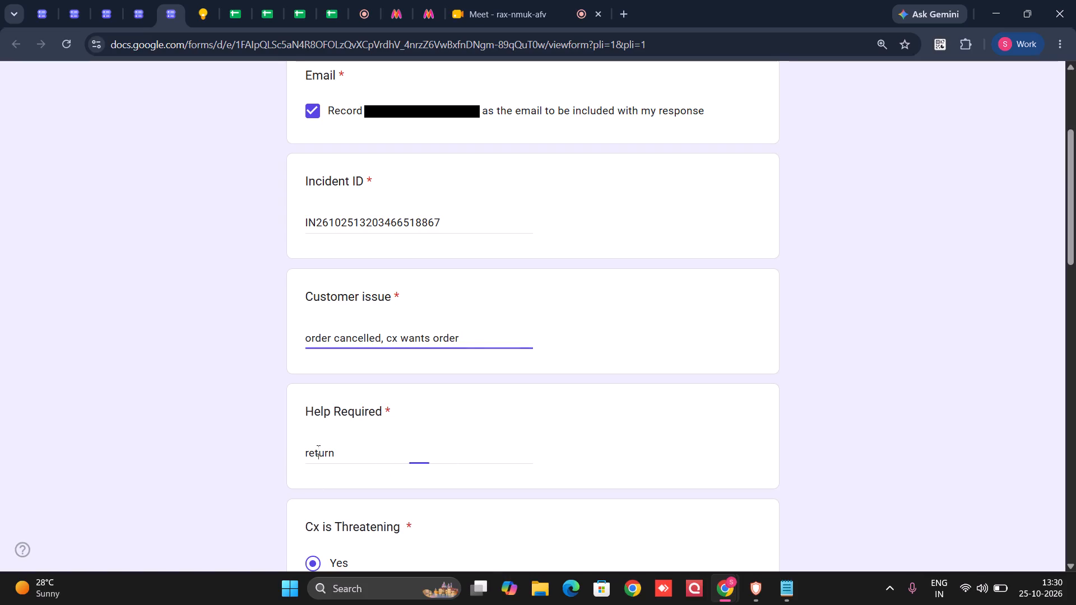
pyautogui.hotkey('ctrl', 'v')
# Set the answer for where the customer is threatening to go to "twitter".
pyautogui.scroll(-4, 377, 472)
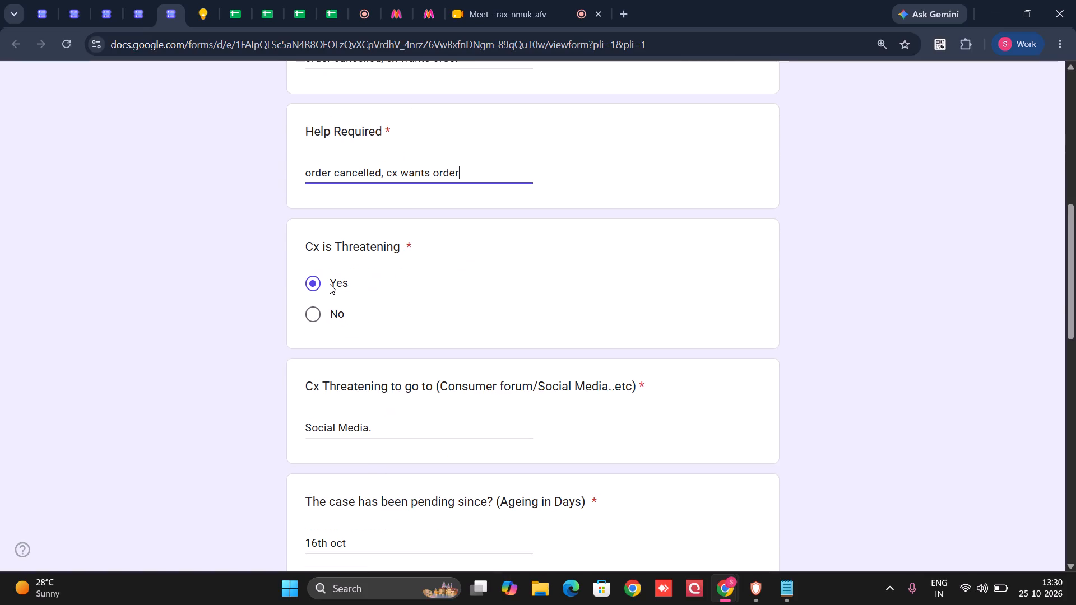
pyautogui.tripleClick(331, 429)
pyautogui.press('BackSpace')
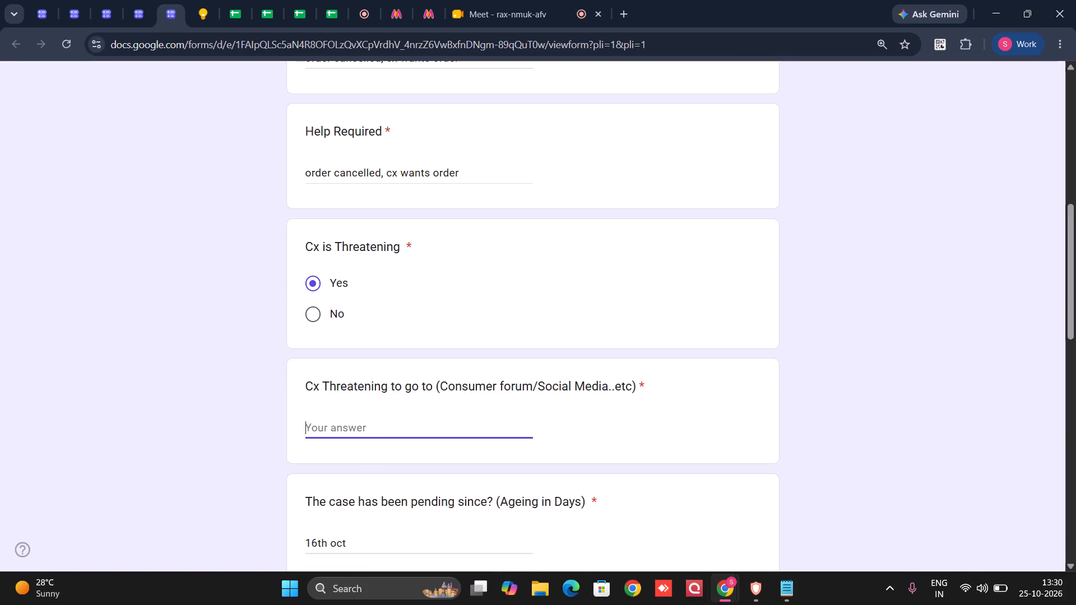
pyautogui.write('twitter')
# Check the returned packet's order date in Smart Assist and set the form's case-pending-since answer to "12th oct".
pyautogui.scroll(-3, 382, 478)
pyautogui.click(428, 16)
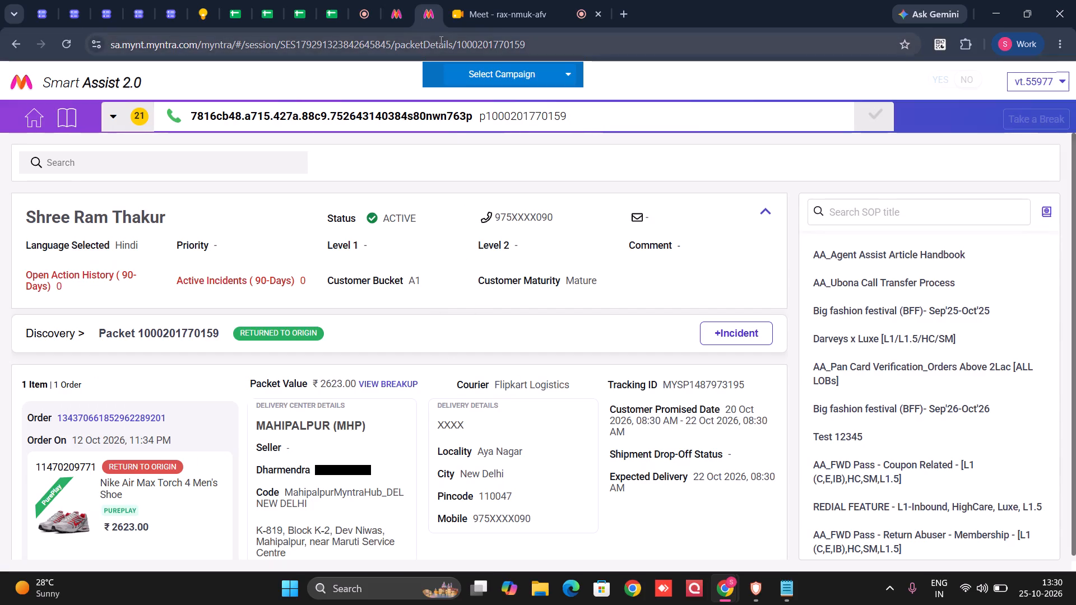
pyautogui.click(392, 10)
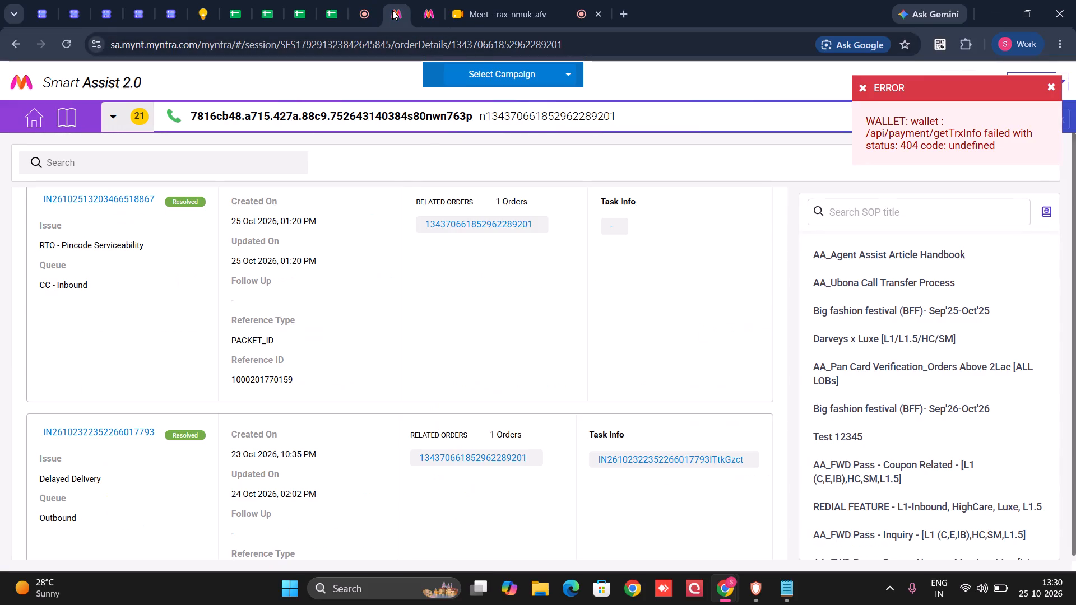
pyautogui.click(424, 7)
pyautogui.scroll(-1, 295, 432)
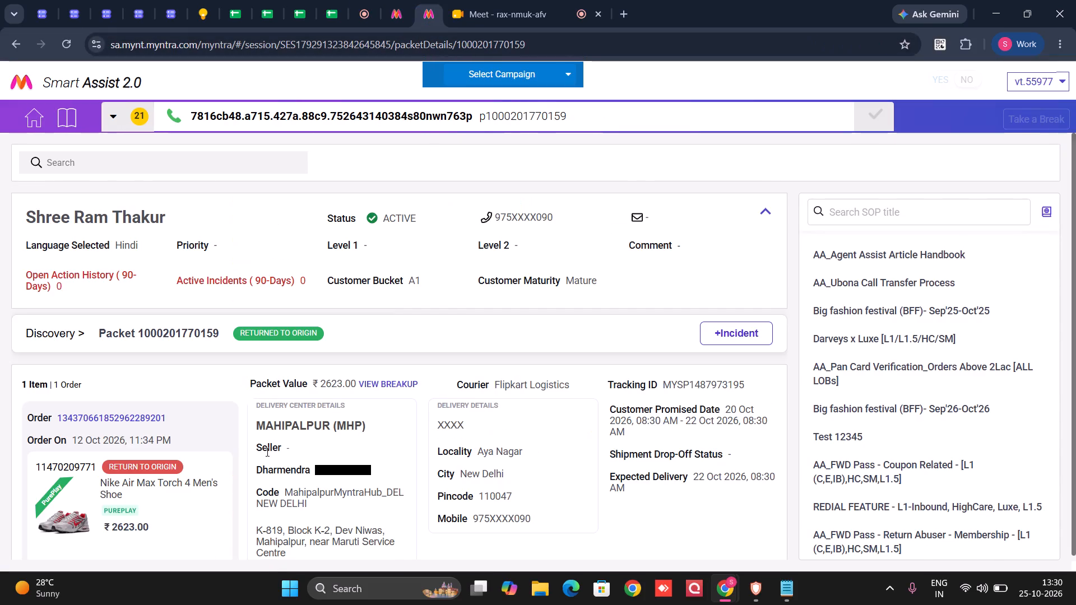
pyautogui.scroll(-2, 265, 452)
pyautogui.click(136, 267)
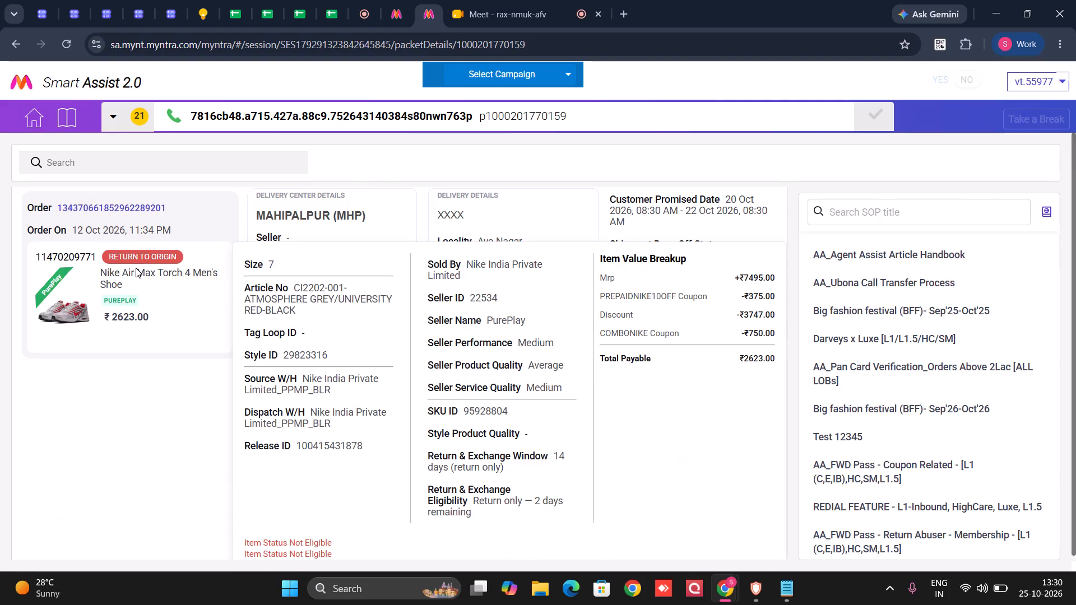
pyautogui.scroll(-2, 413, 417)
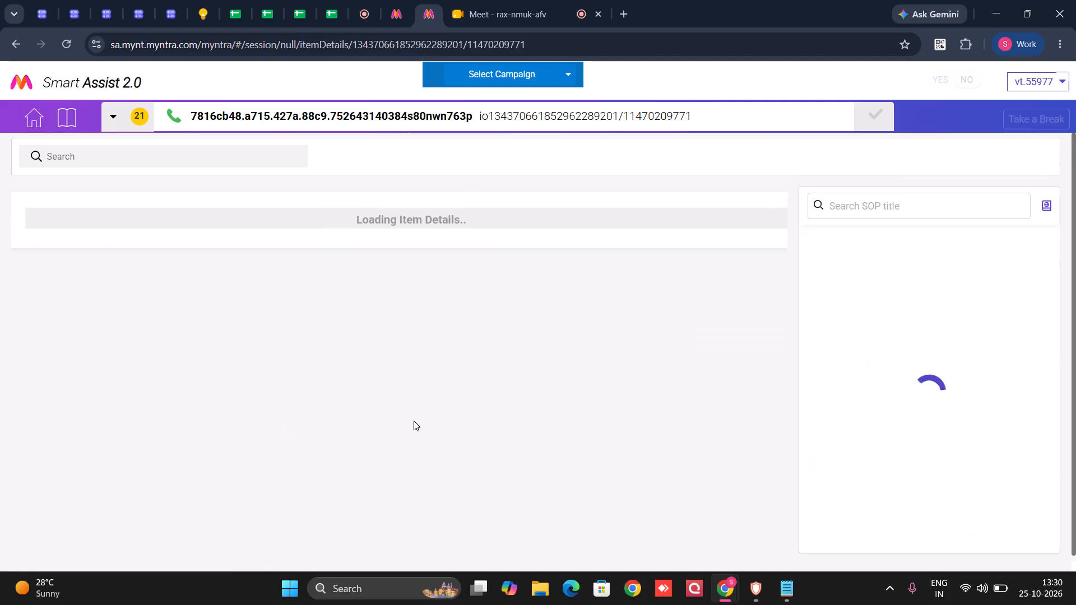
pyautogui.scroll(-2, 414, 421)
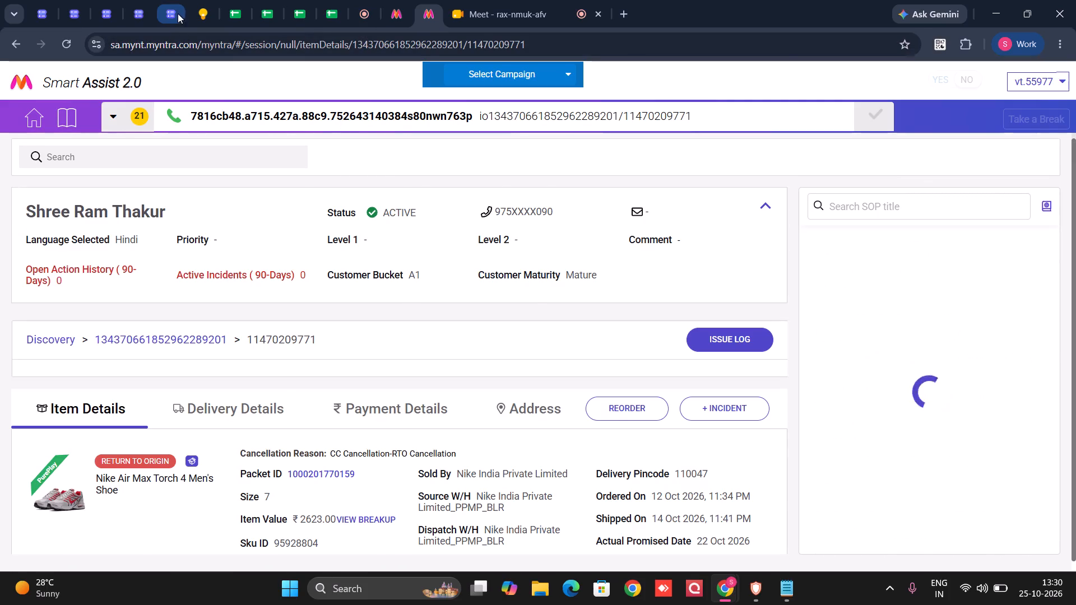
pyautogui.click(175, 13)
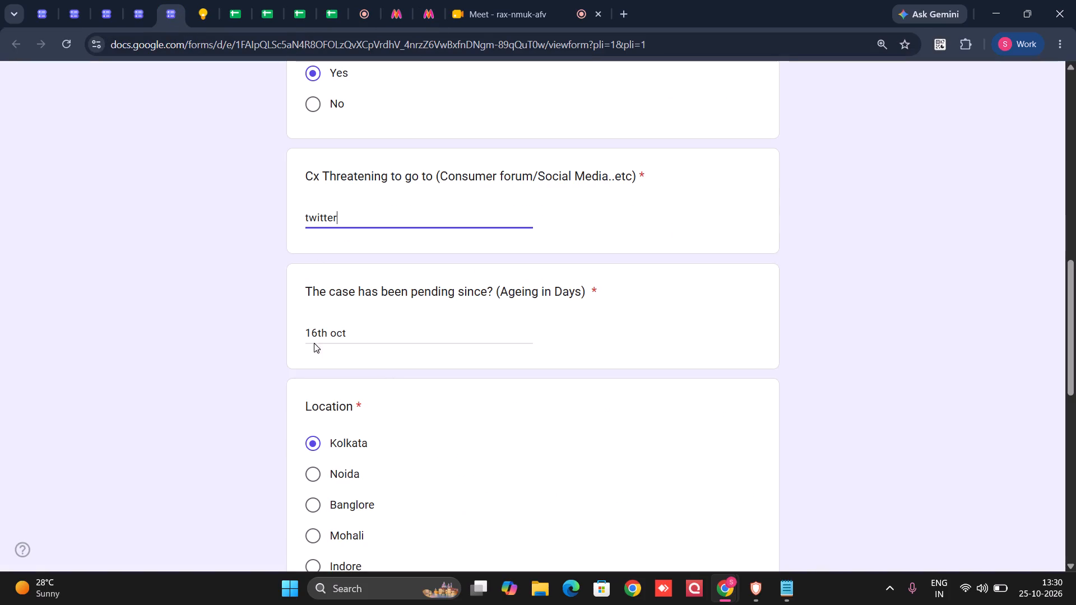
pyautogui.click(315, 334)
pyautogui.press('BackSpace')
pyautogui.press('2')
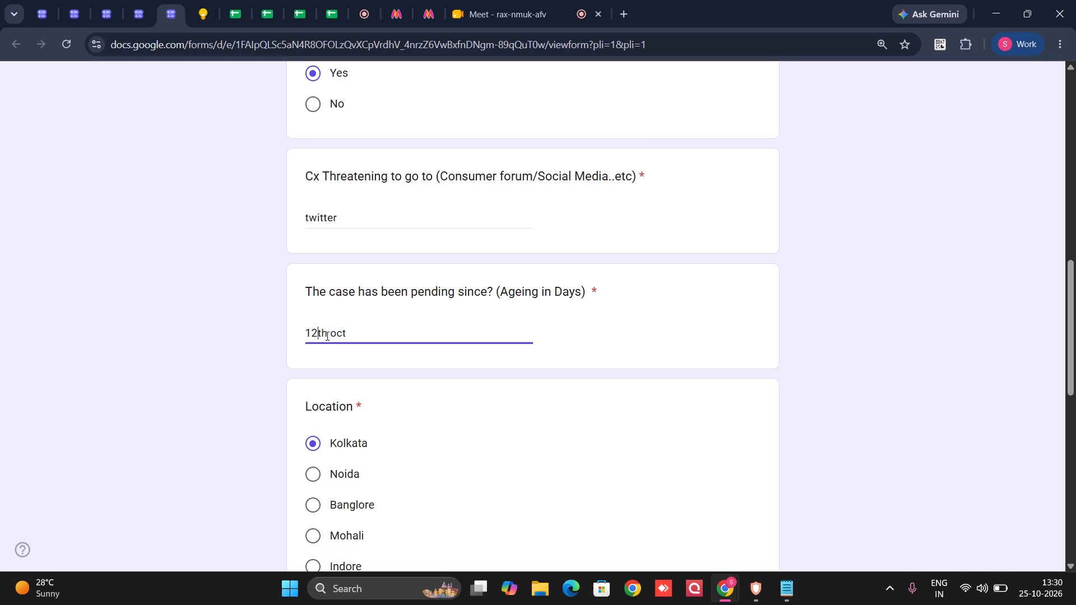
# Submit the Rescue Cases form with its existing location and queue choices, and start another response.
pyautogui.scroll(-10, 344, 351)
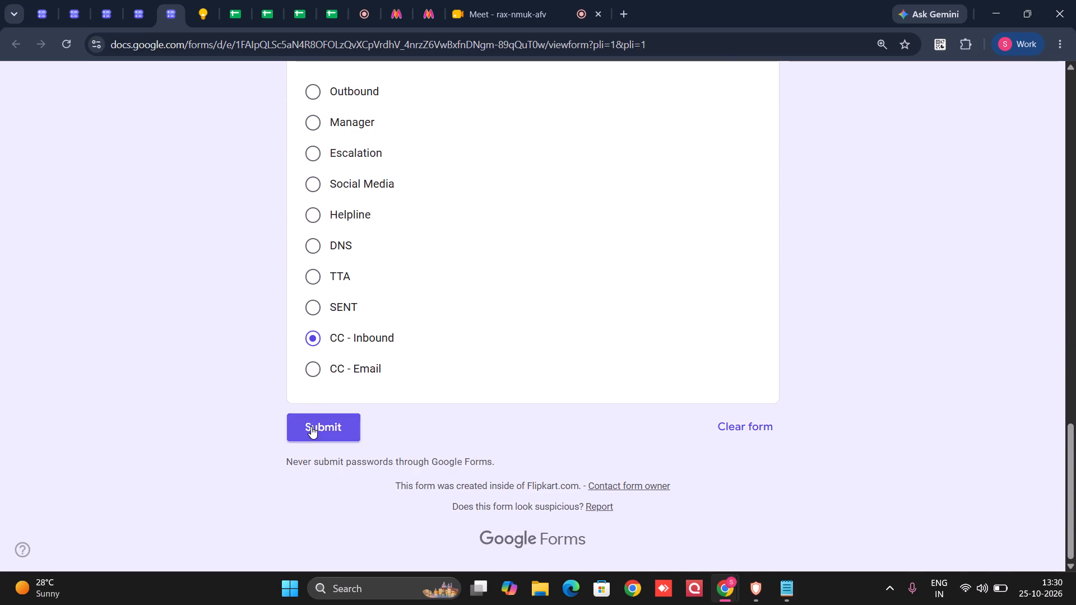
pyautogui.click(311, 426)
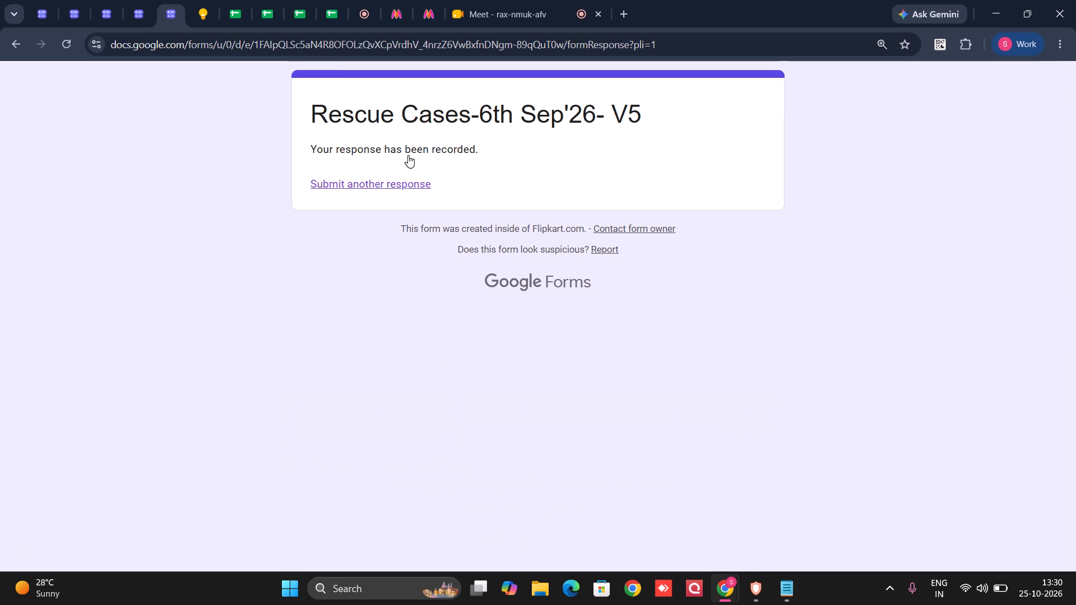
pyautogui.click(387, 186)
# Back in UDialCRM, close the pending campaign transfer and take the customer's call off hold.
pyautogui.click(365, 10)
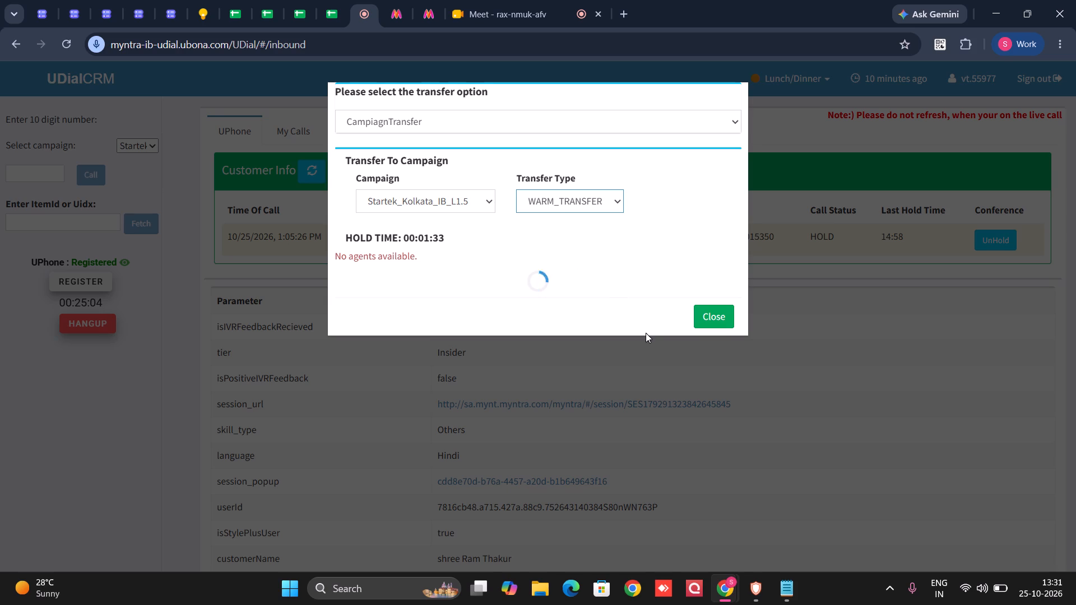
pyautogui.click(711, 318)
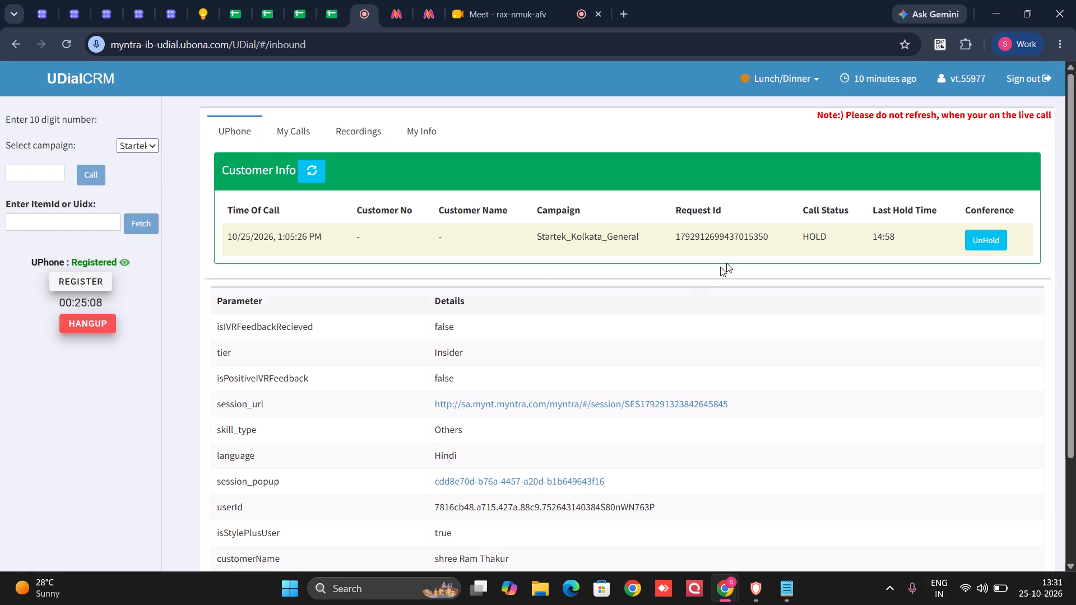
pyautogui.click(990, 238)
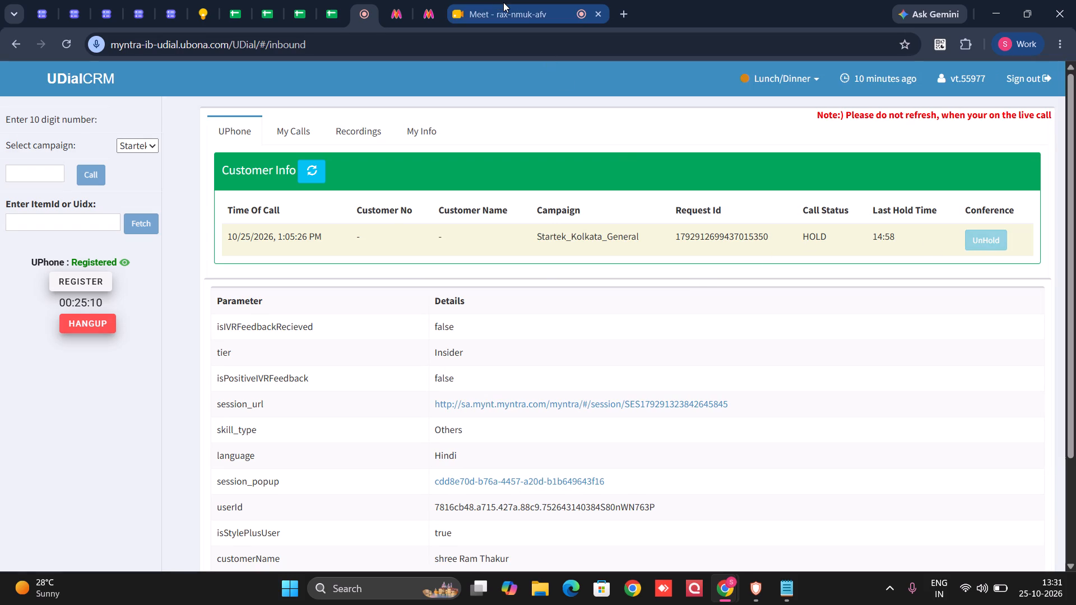